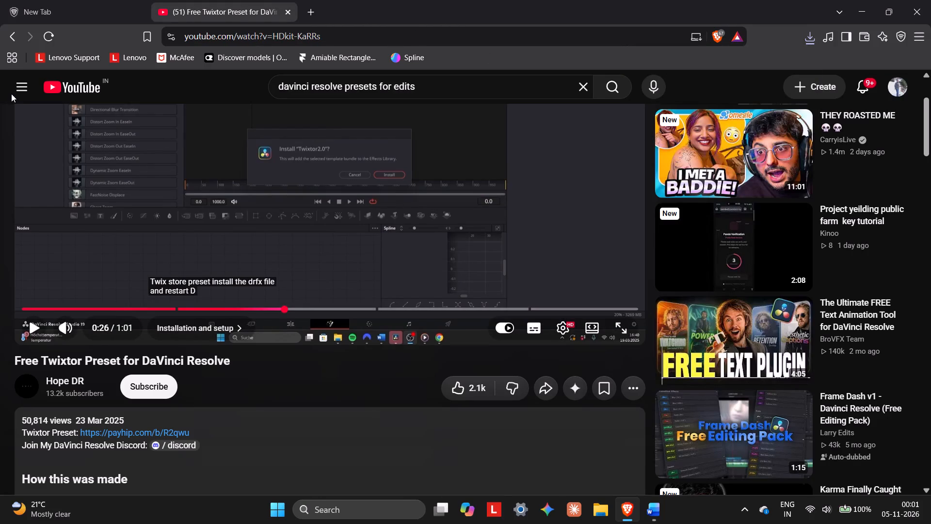
Browse the "davinci resolve presets for edits" video results for more free presets, previewing the five free presets by Finzar with sound.
{"action": "left_click", "coordinate": [14, 39]}
{"action": "scroll", "coordinate": [362, 365], "scroll_direction": "down", "scroll_amount": 4}
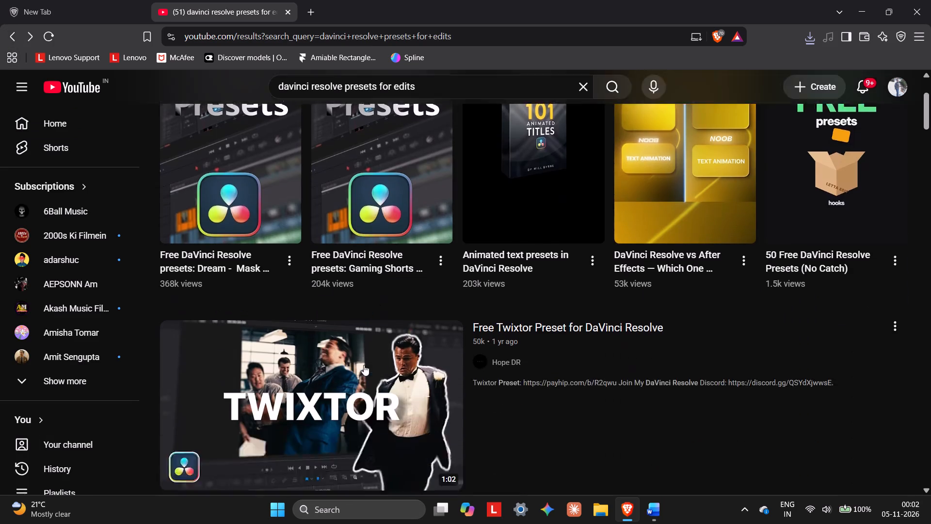
{"action": "scroll", "coordinate": [364, 364], "scroll_direction": "down", "scroll_amount": 4}
{"action": "scroll", "coordinate": [405, 244], "scroll_direction": "down", "scroll_amount": 5}
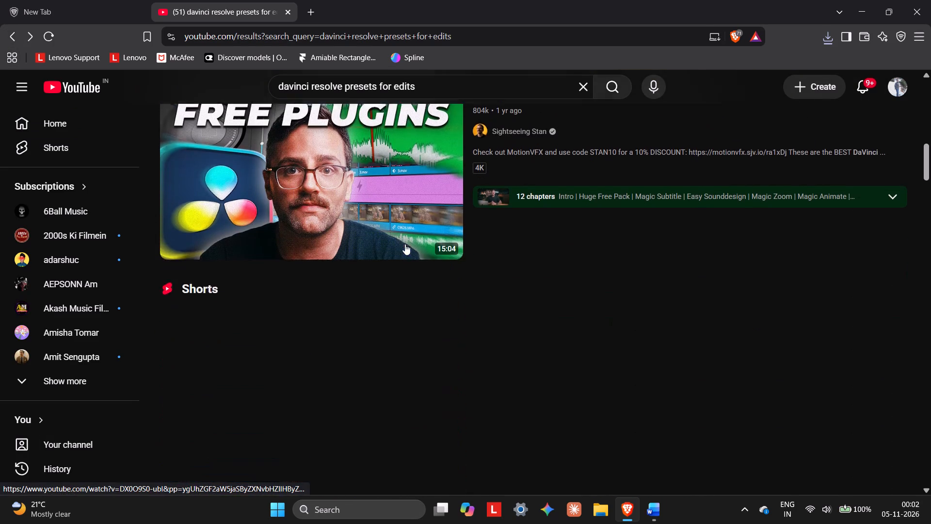
{"action": "scroll", "coordinate": [405, 244], "scroll_direction": "up", "scroll_amount": 3}
{"action": "scroll", "coordinate": [405, 244], "scroll_direction": "down", "scroll_amount": 6}
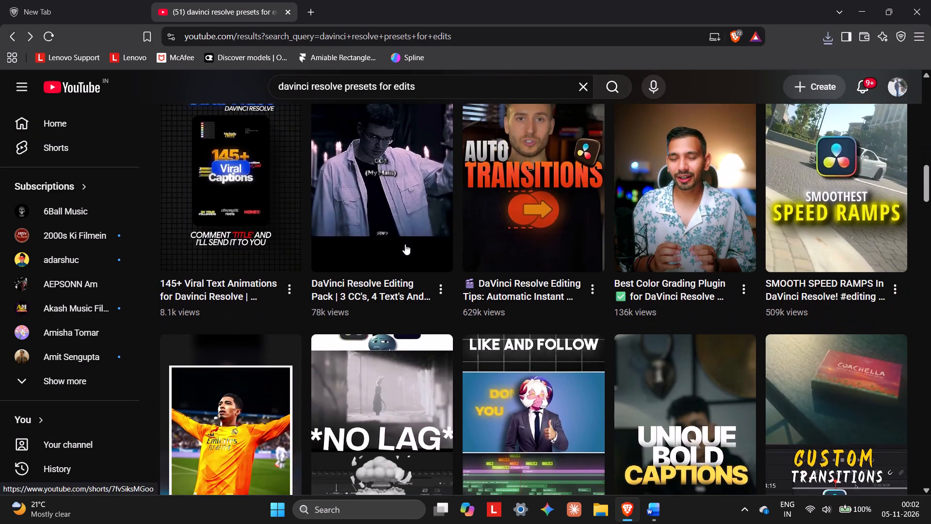
{"action": "scroll", "coordinate": [405, 244], "scroll_direction": "down", "scroll_amount": 12}
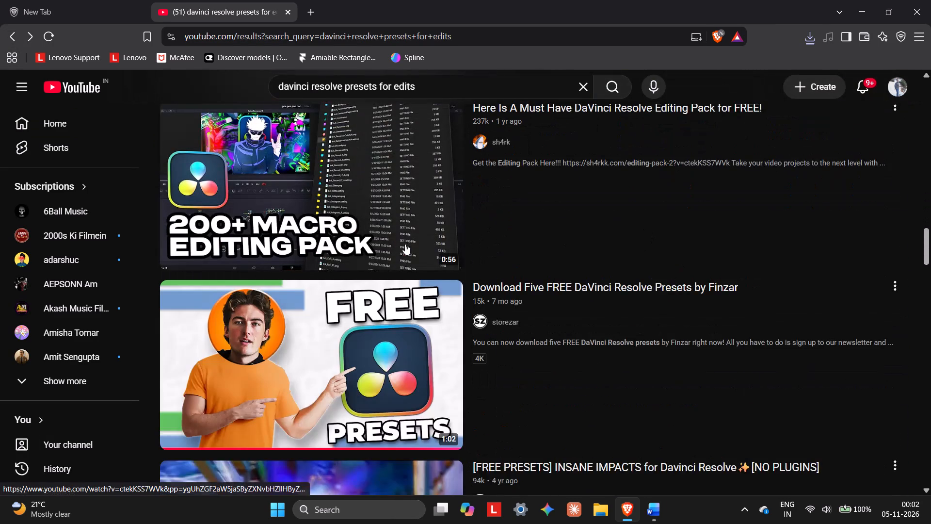
{"action": "scroll", "coordinate": [405, 244], "scroll_direction": "up", "scroll_amount": 1}
{"action": "scroll", "coordinate": [405, 244], "scroll_direction": "down", "scroll_amount": 2}
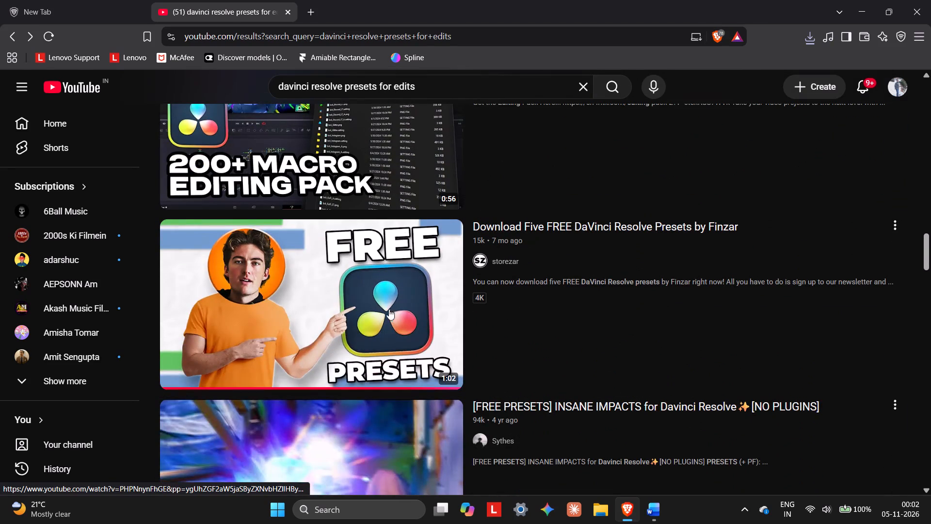
{"action": "left_click", "coordinate": [439, 238]}
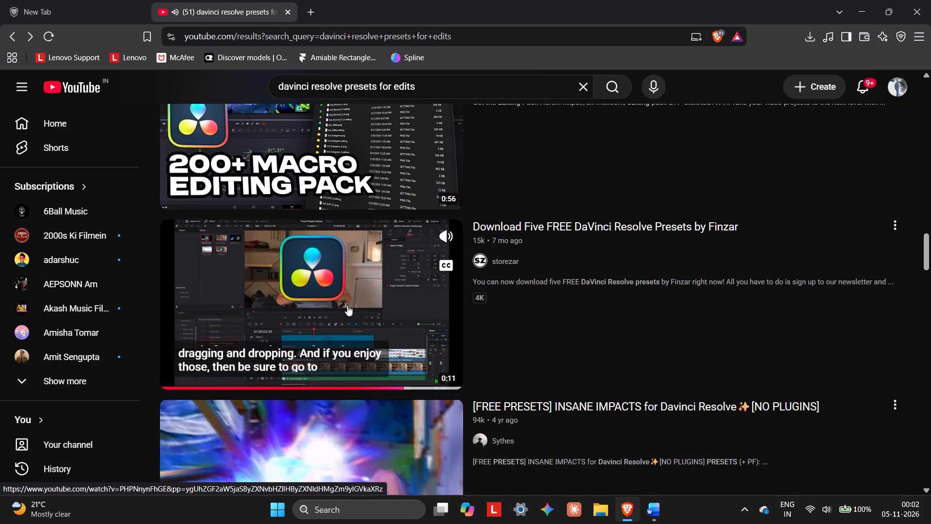
{"action": "scroll", "coordinate": [347, 305], "scroll_direction": "down", "scroll_amount": 3}
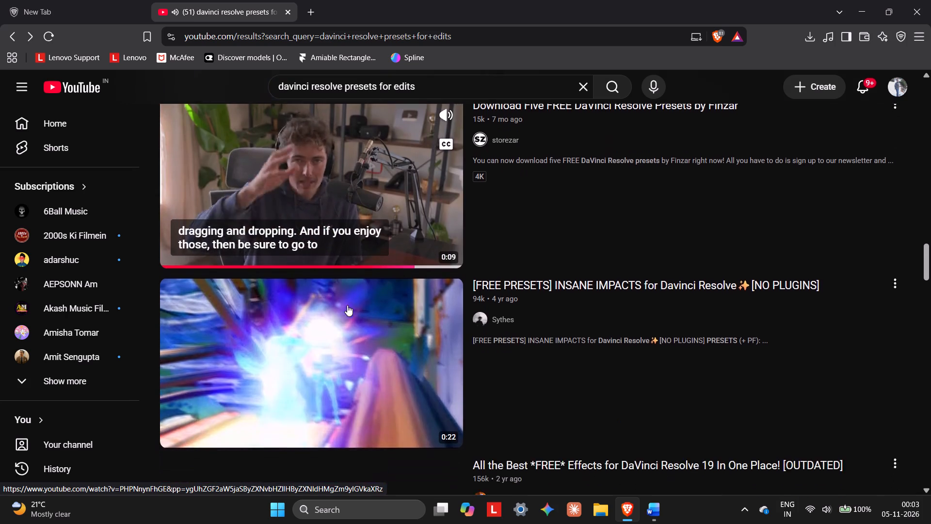
{"action": "scroll", "coordinate": [347, 305], "scroll_direction": "down", "scroll_amount": 2}
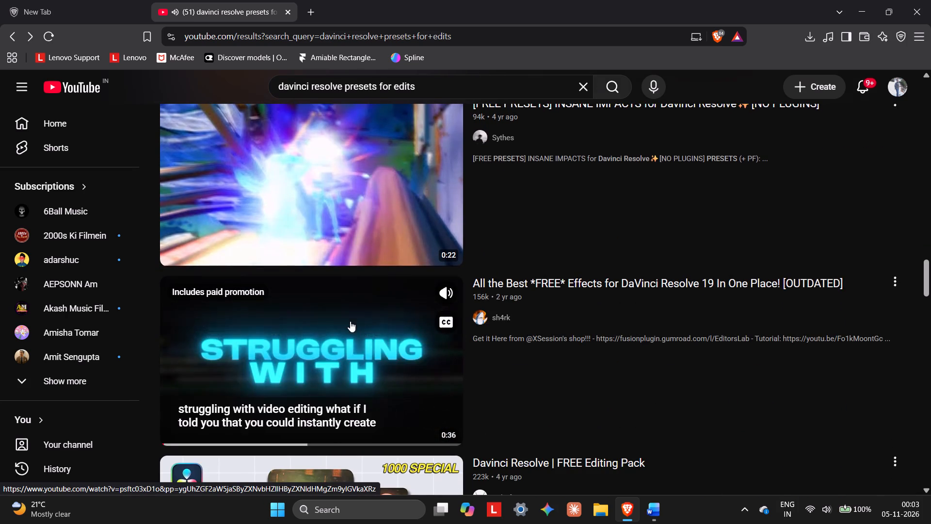
{"action": "scroll", "coordinate": [356, 336], "scroll_direction": "down", "scroll_amount": 1}
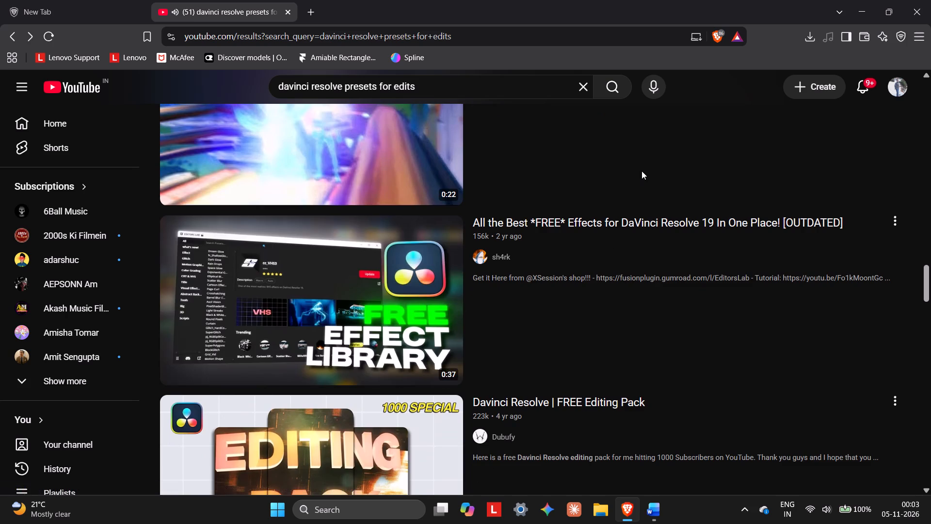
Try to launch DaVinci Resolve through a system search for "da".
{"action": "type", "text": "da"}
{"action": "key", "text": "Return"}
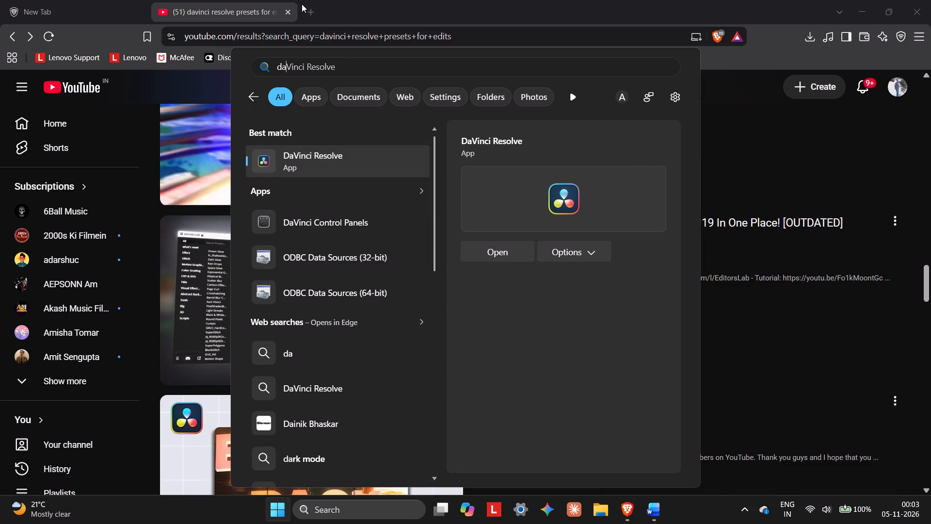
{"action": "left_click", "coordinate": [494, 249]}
Minimise the browser, move the DaVinci Resolve desktop shortcut beside Discord, and try to open it.
{"action": "left_click", "coordinate": [870, 7]}
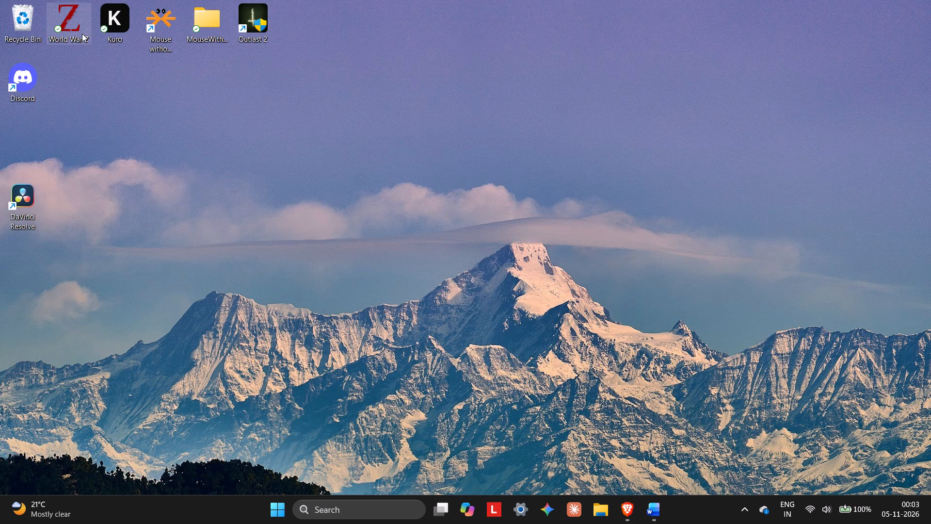
{"action": "left_click_drag", "start_coordinate": [17, 191], "coordinate": [77, 67]}
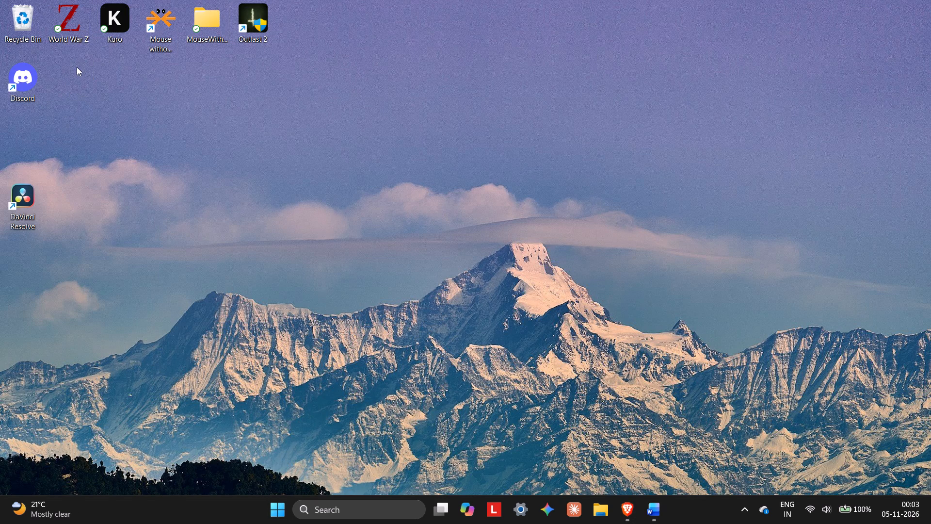
{"action": "double_click", "coordinate": [78, 68]}
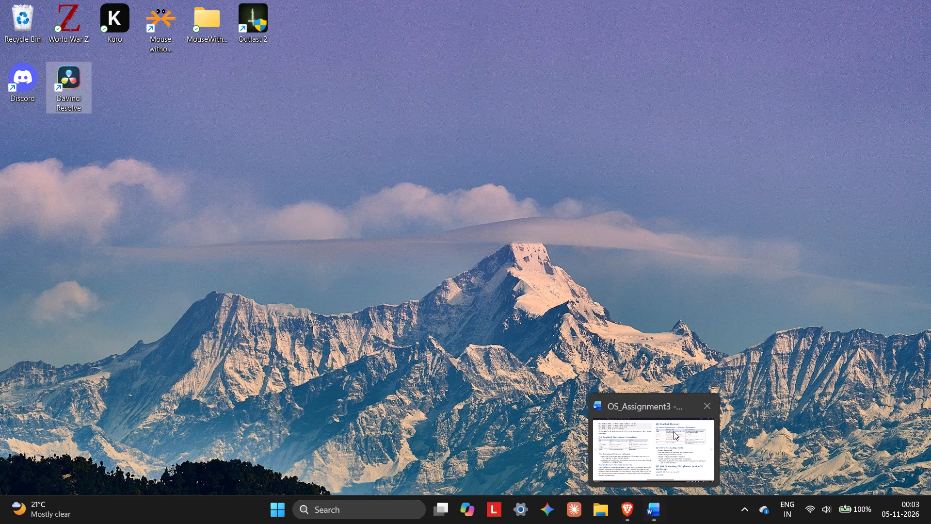
Close the OS_Assignment3 Word document.
{"action": "left_click", "coordinate": [701, 406]}
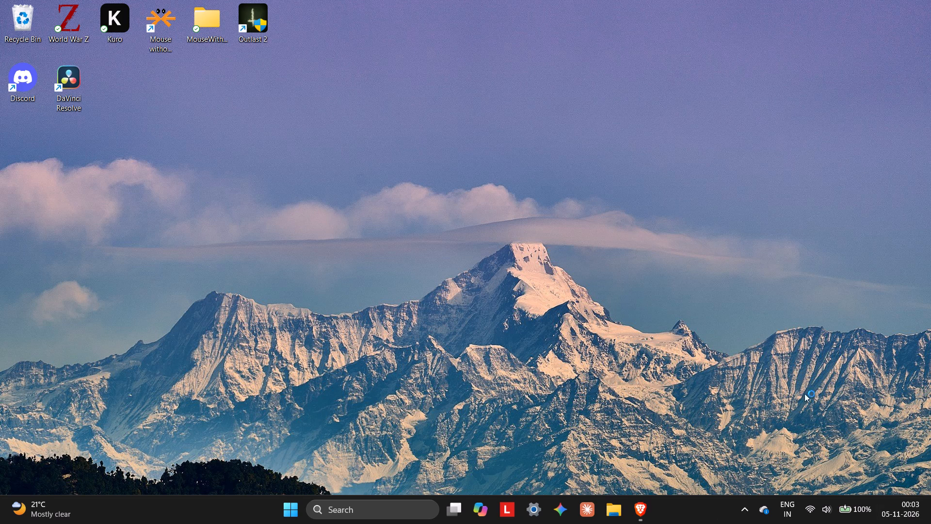
Launch DaVinci Resolve from its desktop shortcut.
{"action": "triple_click", "coordinate": [68, 77]}
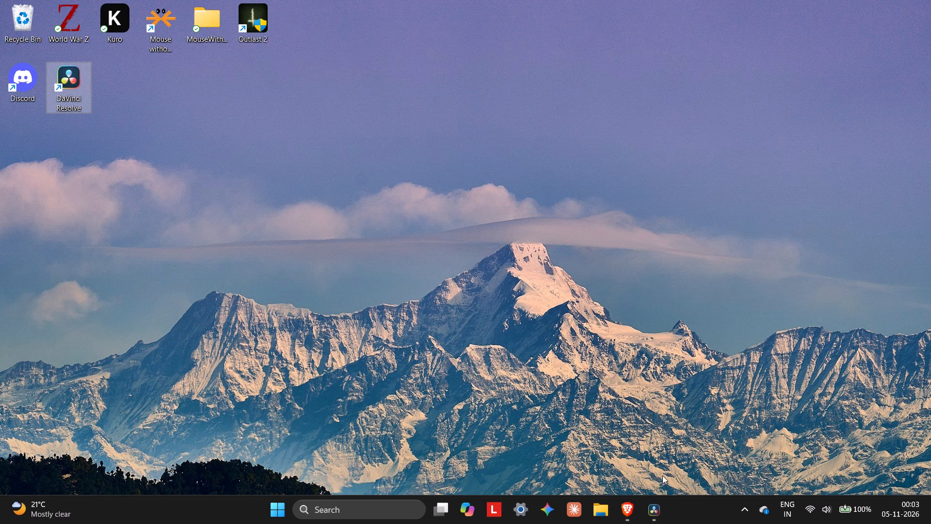
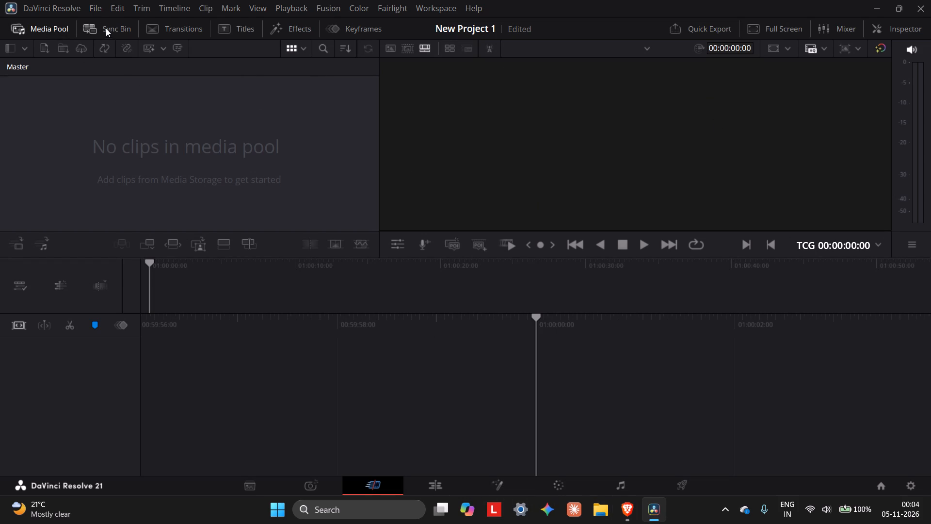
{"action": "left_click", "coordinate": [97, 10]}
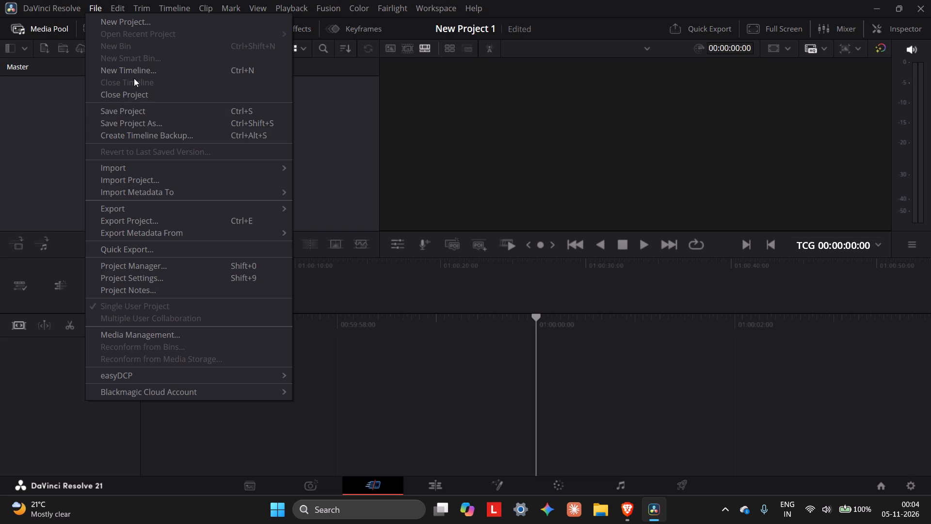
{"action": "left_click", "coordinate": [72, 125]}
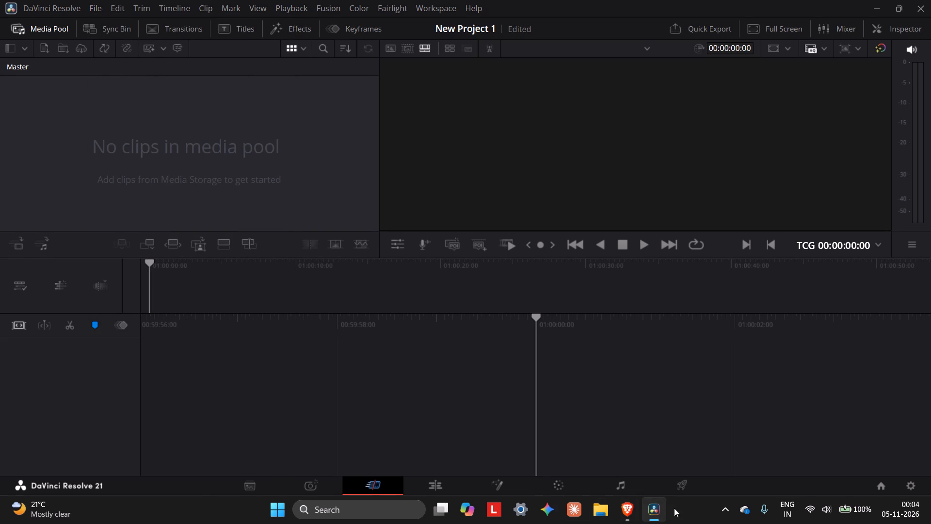
Switch to the Brave browser and search YouTube for "davinci resolve presets cinematic projects".
{"action": "left_click", "coordinate": [634, 508]}
{"action": "left_click_drag", "start_coordinate": [428, 82], "coordinate": [401, 79]}
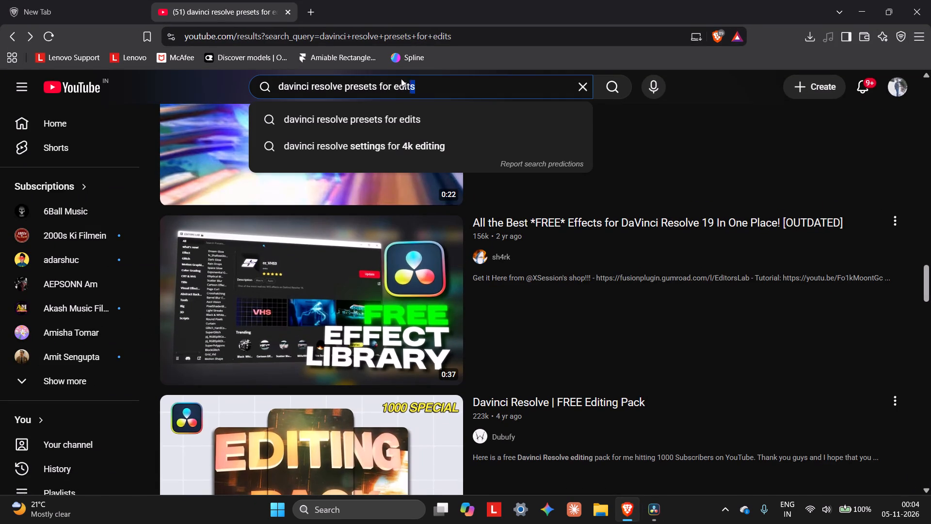
{"action": "left_click_drag", "start_coordinate": [401, 79], "coordinate": [233, 58]}
{"action": "left_click", "coordinate": [428, 95]}
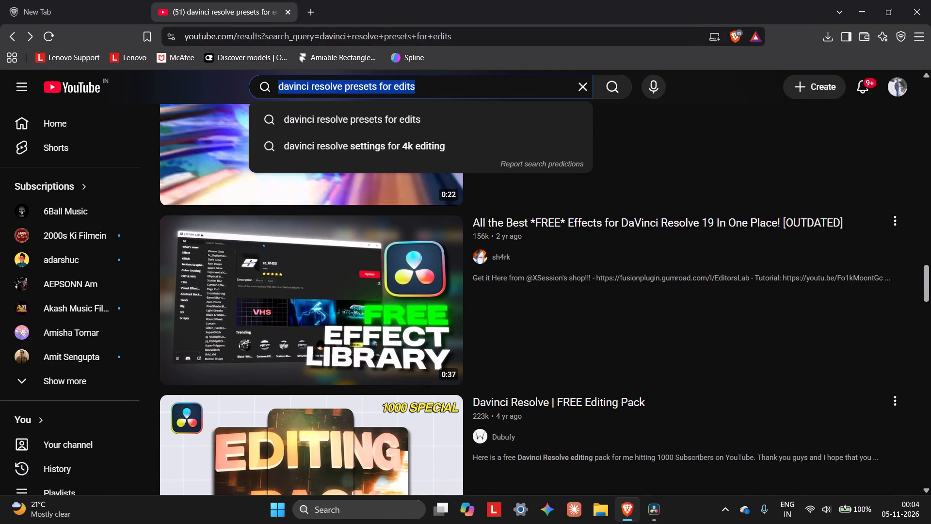
{"action": "left_click_drag", "start_coordinate": [427, 92], "coordinate": [416, 92]}
{"action": "left_click", "coordinate": [416, 89]}
{"action": "left_click", "coordinate": [431, 89]}
{"action": "left_click", "coordinate": [461, 91]}
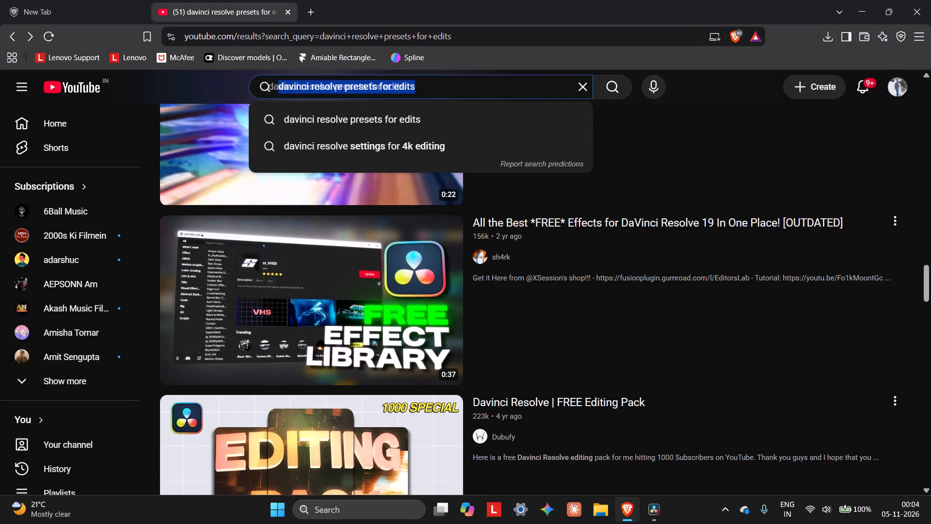
{"action": "left_click", "coordinate": [464, 91]}
{"action": "key", "text": "BackSpace"}
{"action": "key", "text": "BackSpace"}
{"action": "key", "text": "BackSpace"}
{"action": "key", "text": "BackSpace"}
{"action": "key", "text": "BackSpace"}
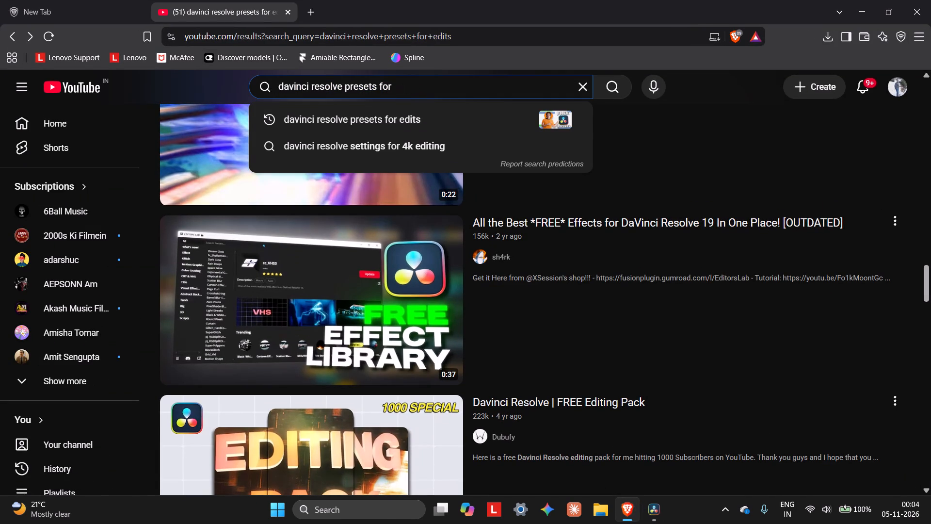
{"action": "key", "text": "BackSpace"}
{"action": "key", "text": "BackSpace"}
{"action": "key", "text": "BackSpace"}
{"action": "key", "text": "BackSpace"}
{"action": "type", "text": "cinematic projects"}
{"action": "key", "text": "Return"}
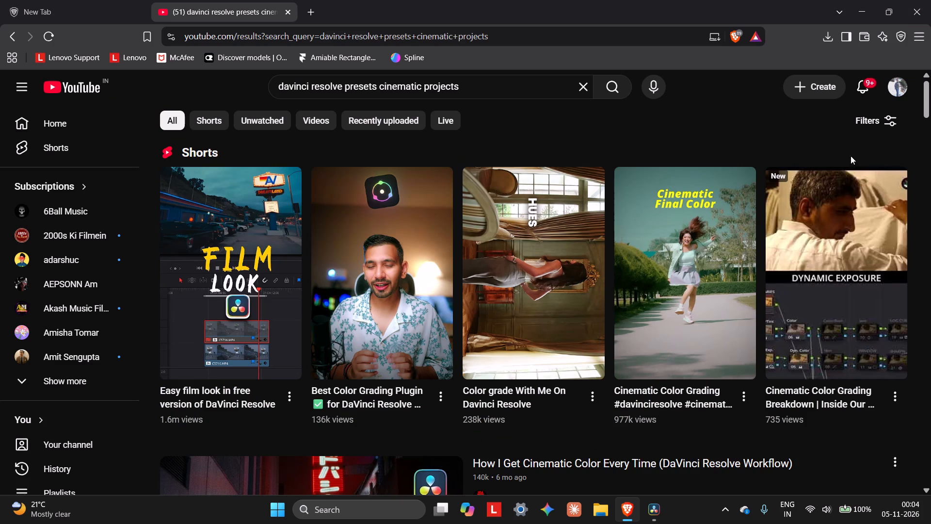
Preview parts of the video "How I Get Cinematic Color Every Time (DaVinci Resolve Workflow)" with sound from the search results.
{"action": "scroll", "coordinate": [441, 202], "scroll_direction": "down", "scroll_amount": 3}
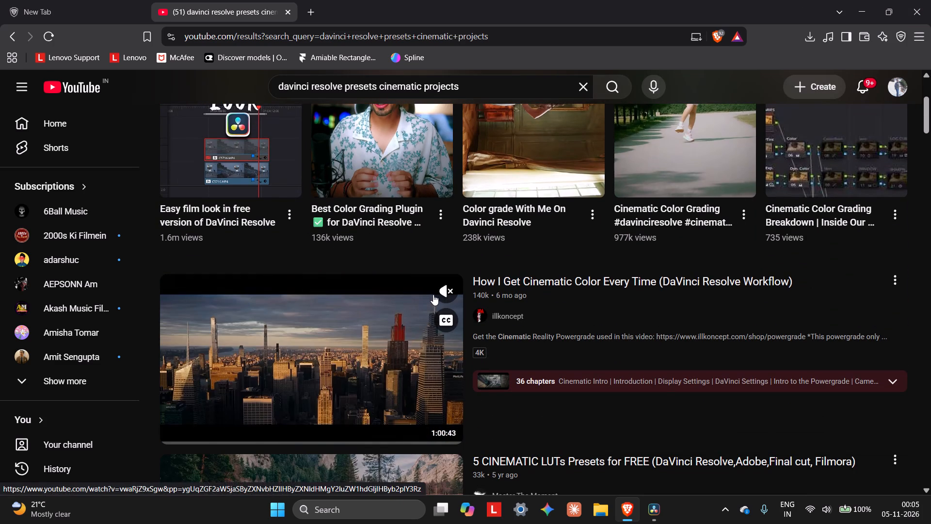
{"action": "left_click", "coordinate": [442, 294]}
{"action": "scroll", "coordinate": [386, 327], "scroll_direction": "down", "scroll_amount": 2}
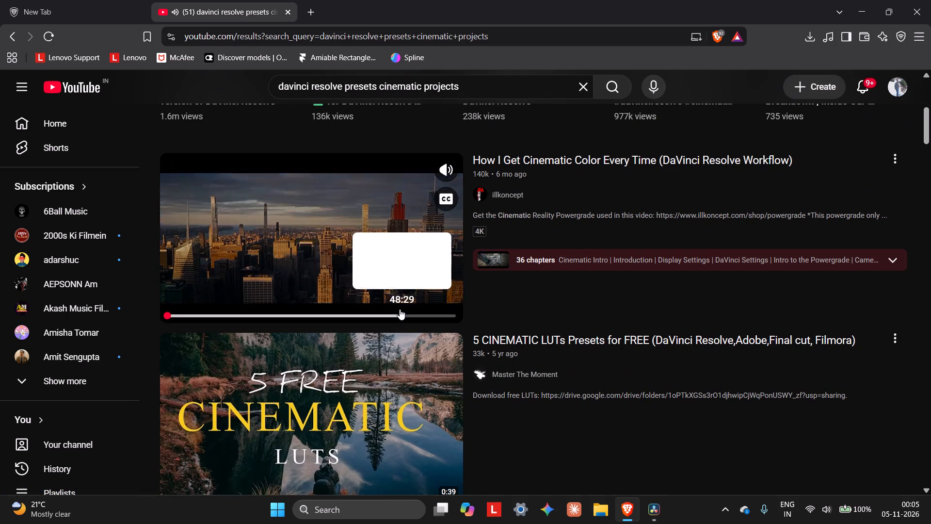
{"action": "left_click", "coordinate": [332, 314]}
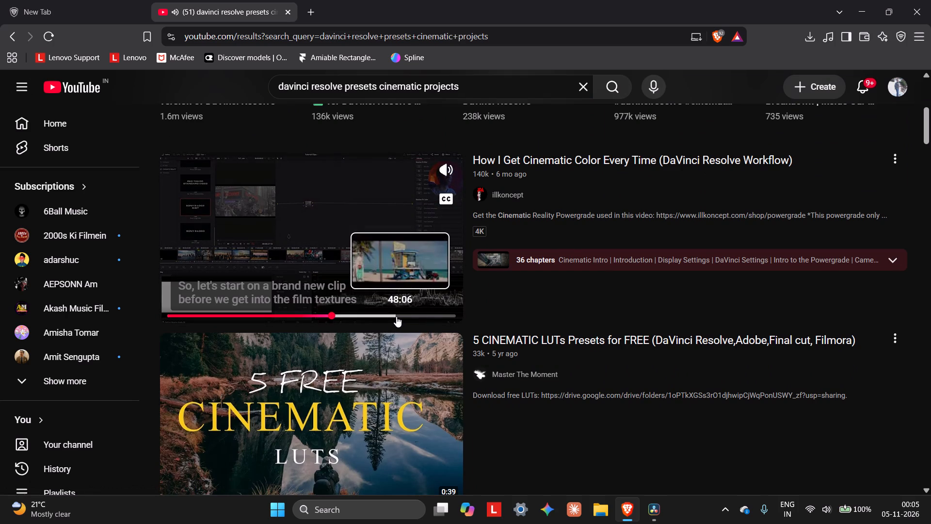
{"action": "left_click", "coordinate": [227, 311]}
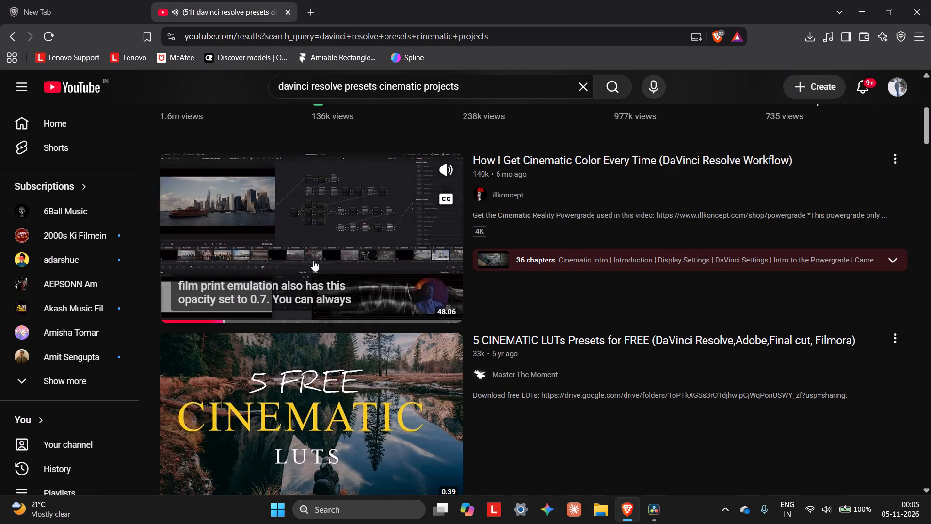
Look through the remaining search results for cinematic presets, LUTs, plugins and colour grading videos.
{"action": "scroll", "coordinate": [375, 274], "scroll_direction": "down", "scroll_amount": 4}
{"action": "scroll", "coordinate": [490, 277], "scroll_direction": "down", "scroll_amount": 4}
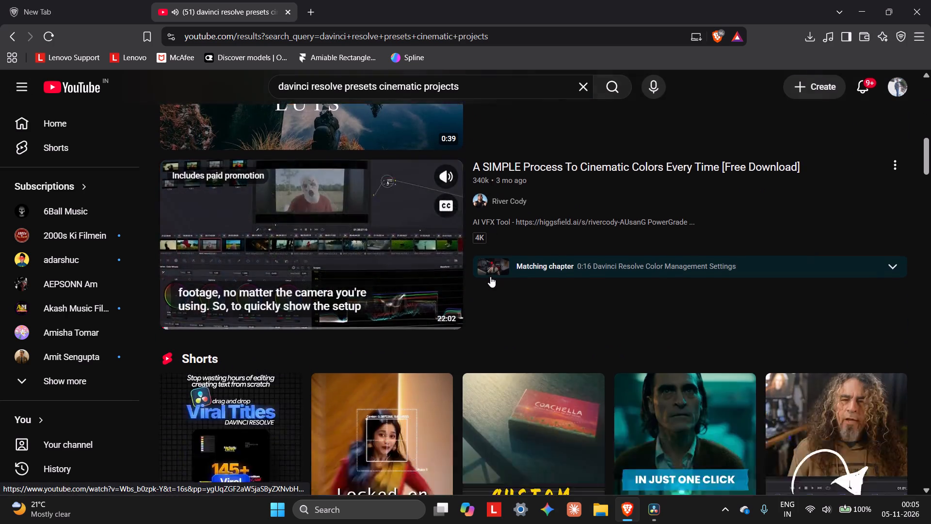
{"action": "scroll", "coordinate": [490, 277], "scroll_direction": "down", "scroll_amount": 1}
{"action": "scroll", "coordinate": [490, 276], "scroll_direction": "up", "scroll_amount": 4}
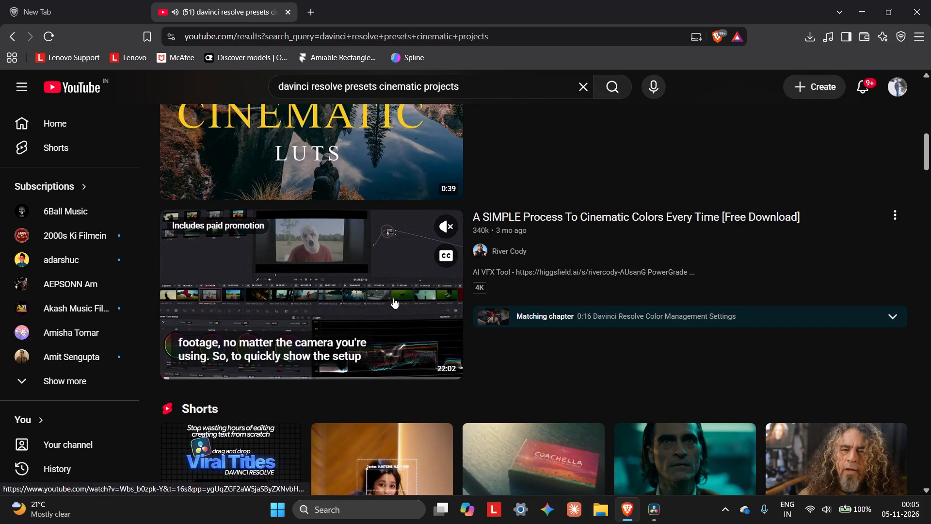
{"action": "scroll", "coordinate": [450, 246], "scroll_direction": "up", "scroll_amount": 3}
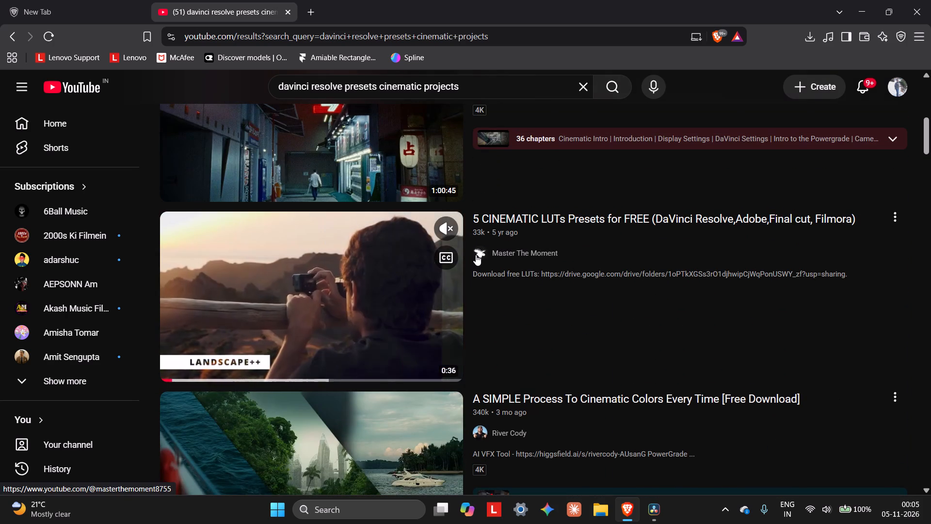
{"action": "scroll", "coordinate": [410, 296], "scroll_direction": "down", "scroll_amount": 7}
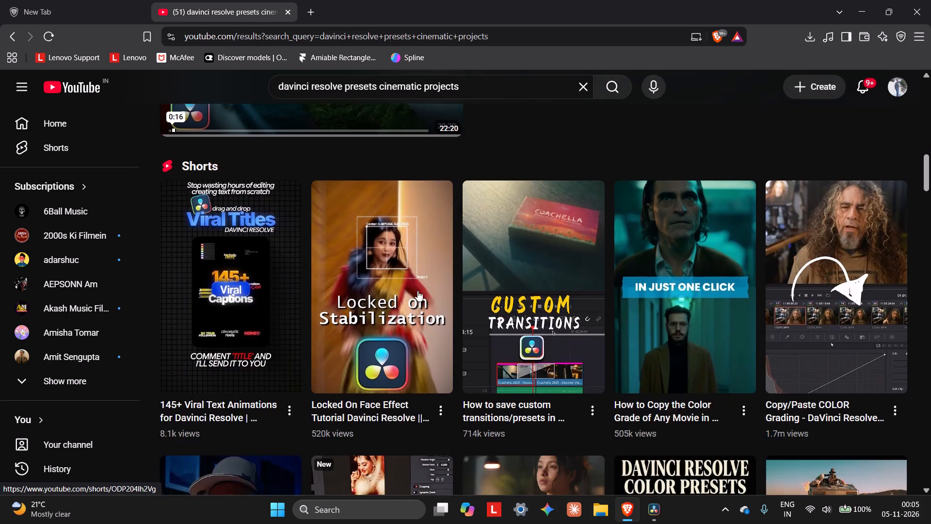
{"action": "scroll", "coordinate": [417, 291], "scroll_direction": "down", "scroll_amount": 10}
{"action": "scroll", "coordinate": [421, 289], "scroll_direction": "up", "scroll_amount": 3}
{"action": "scroll", "coordinate": [421, 289], "scroll_direction": "down", "scroll_amount": 4}
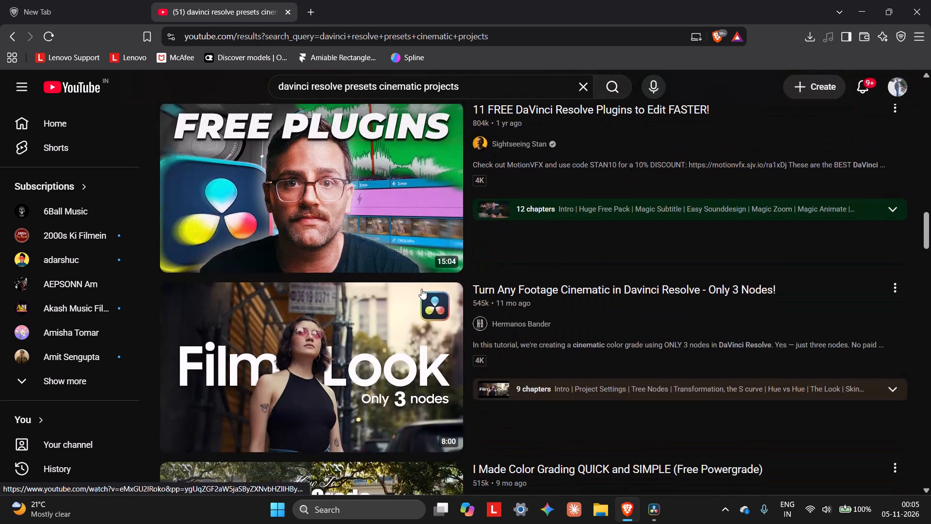
{"action": "scroll", "coordinate": [421, 289], "scroll_direction": "down", "scroll_amount": 2}
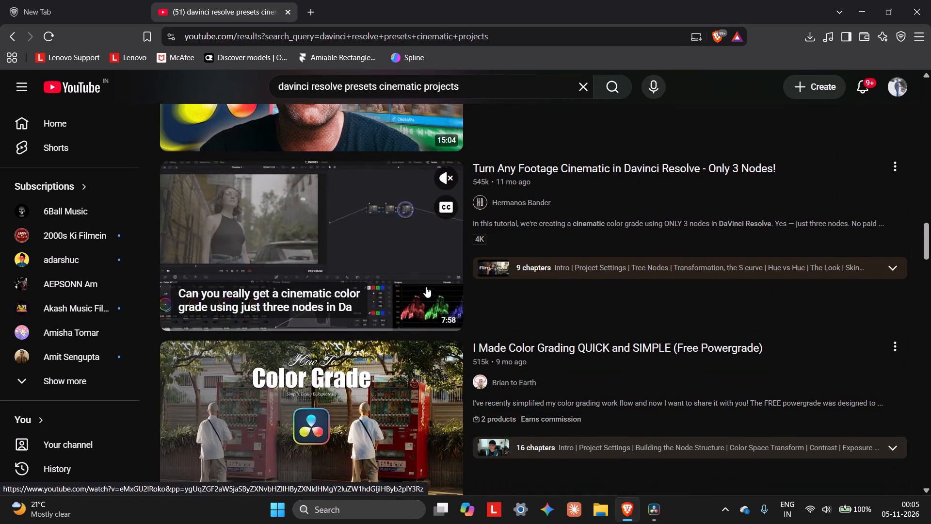
Switch back to DaVinci Resolve.
{"action": "left_click", "coordinate": [650, 511]}
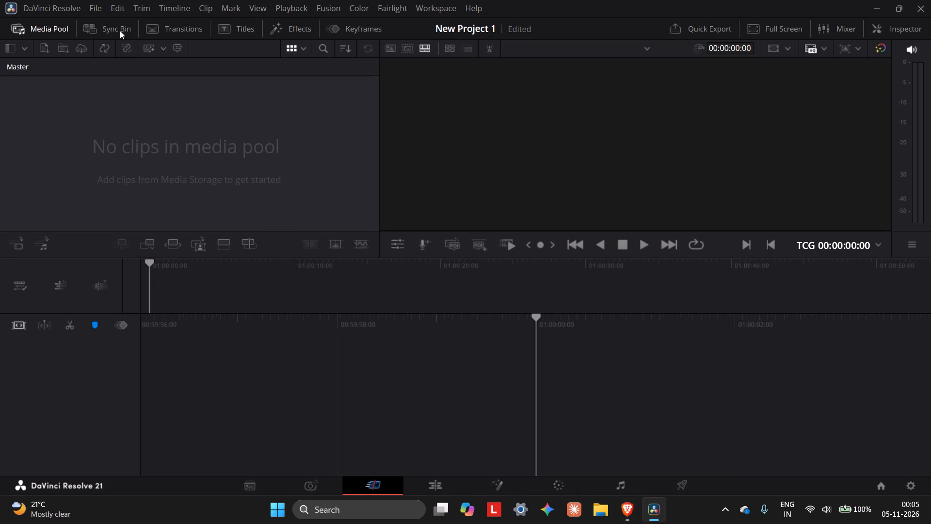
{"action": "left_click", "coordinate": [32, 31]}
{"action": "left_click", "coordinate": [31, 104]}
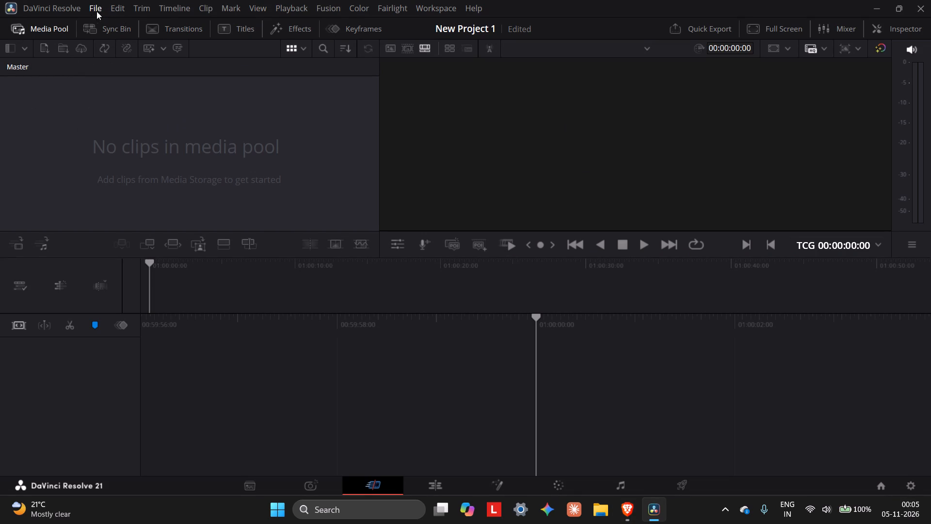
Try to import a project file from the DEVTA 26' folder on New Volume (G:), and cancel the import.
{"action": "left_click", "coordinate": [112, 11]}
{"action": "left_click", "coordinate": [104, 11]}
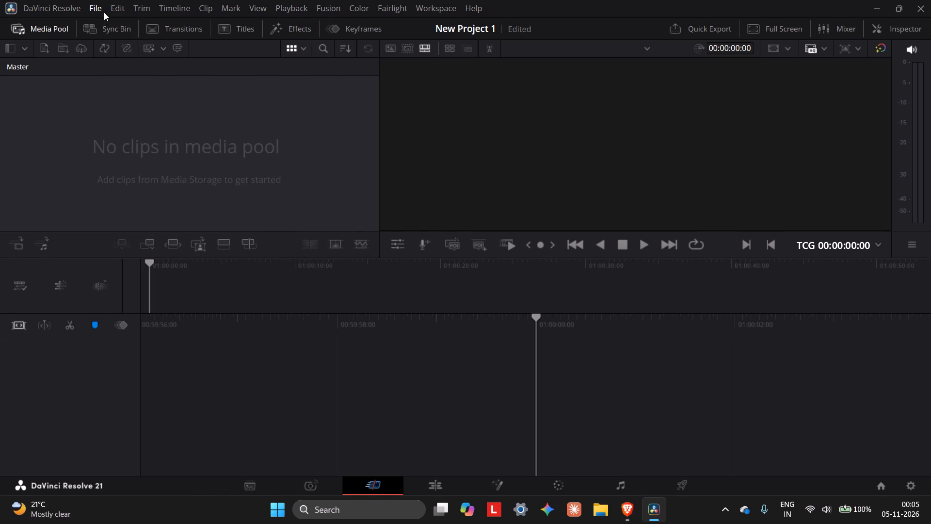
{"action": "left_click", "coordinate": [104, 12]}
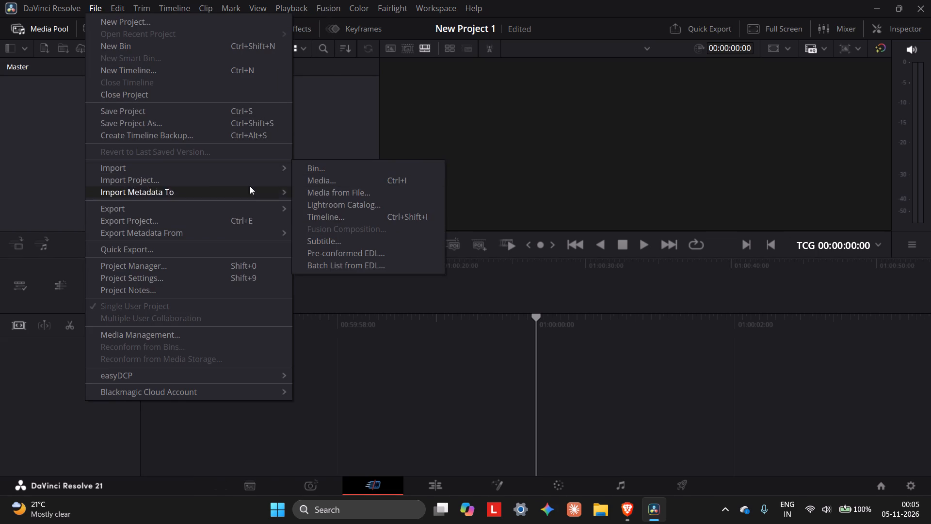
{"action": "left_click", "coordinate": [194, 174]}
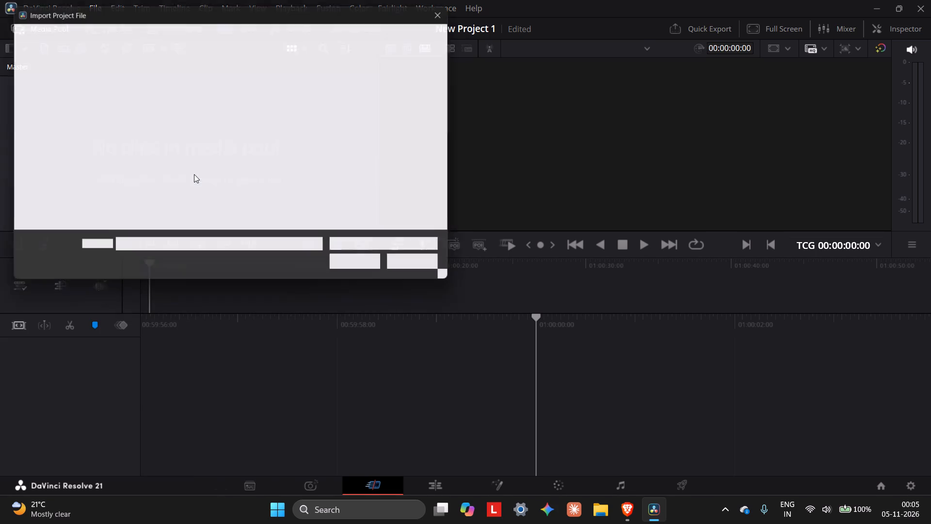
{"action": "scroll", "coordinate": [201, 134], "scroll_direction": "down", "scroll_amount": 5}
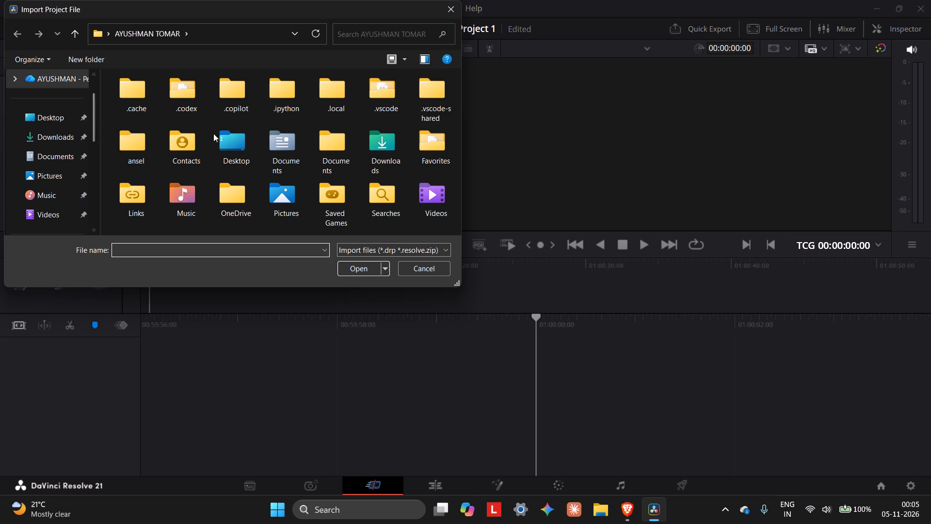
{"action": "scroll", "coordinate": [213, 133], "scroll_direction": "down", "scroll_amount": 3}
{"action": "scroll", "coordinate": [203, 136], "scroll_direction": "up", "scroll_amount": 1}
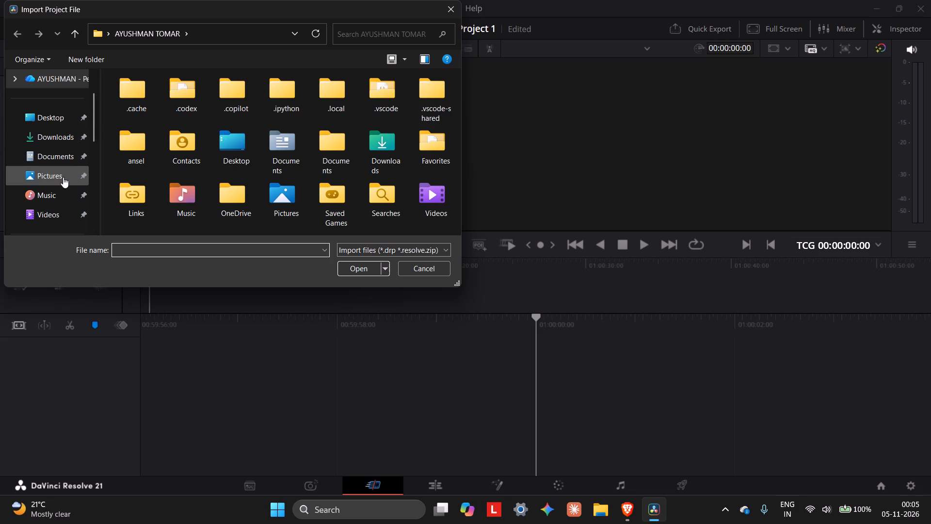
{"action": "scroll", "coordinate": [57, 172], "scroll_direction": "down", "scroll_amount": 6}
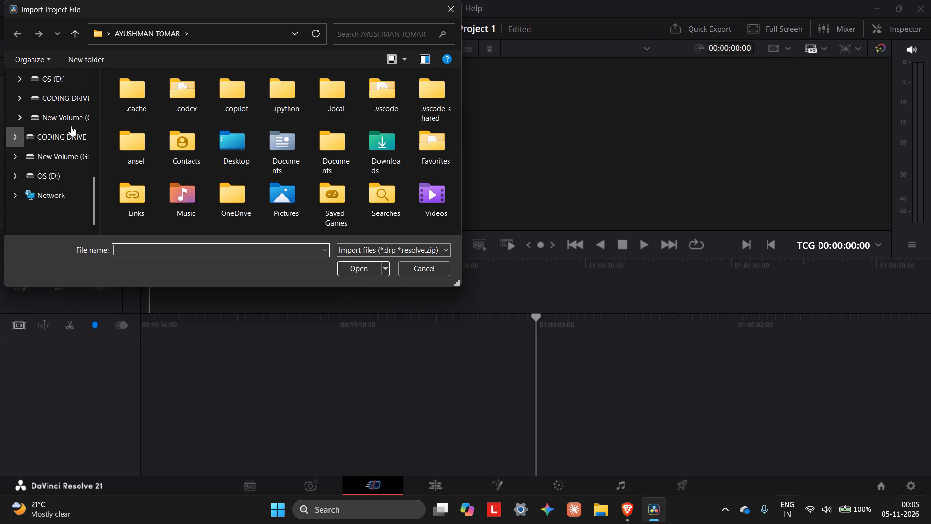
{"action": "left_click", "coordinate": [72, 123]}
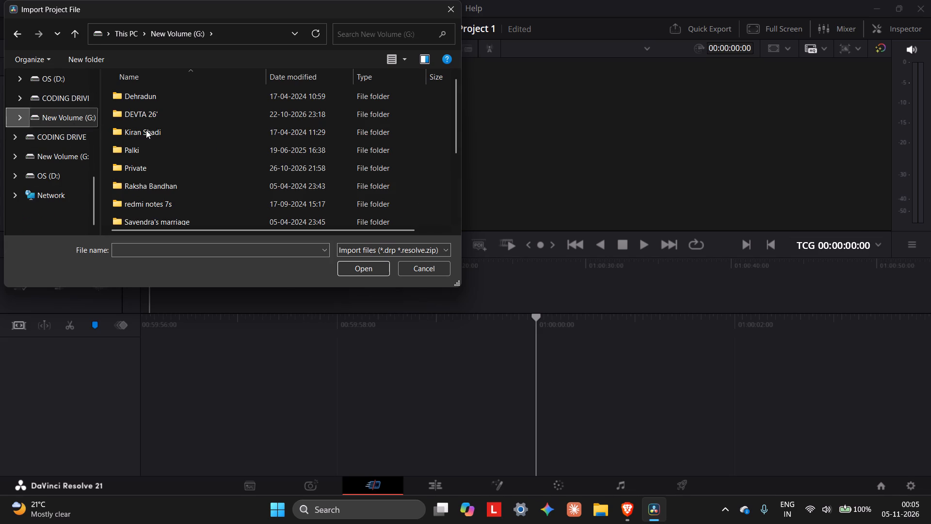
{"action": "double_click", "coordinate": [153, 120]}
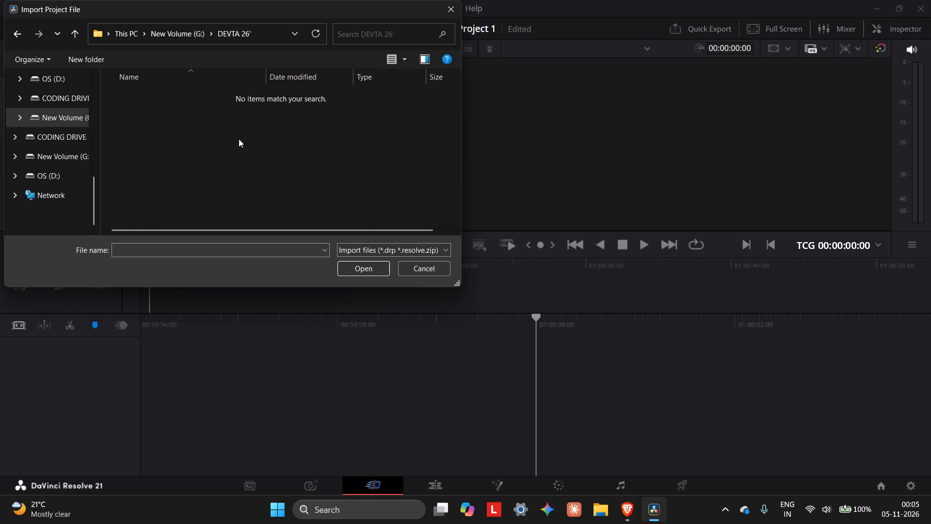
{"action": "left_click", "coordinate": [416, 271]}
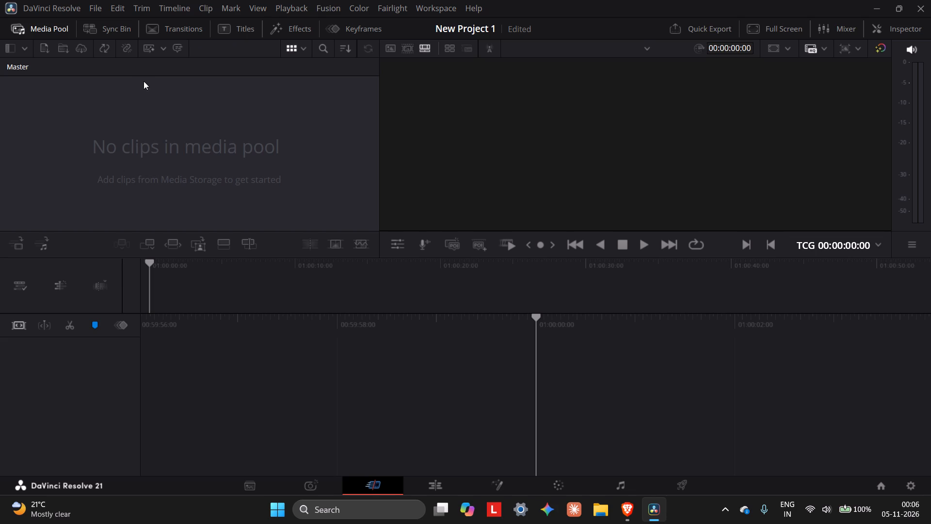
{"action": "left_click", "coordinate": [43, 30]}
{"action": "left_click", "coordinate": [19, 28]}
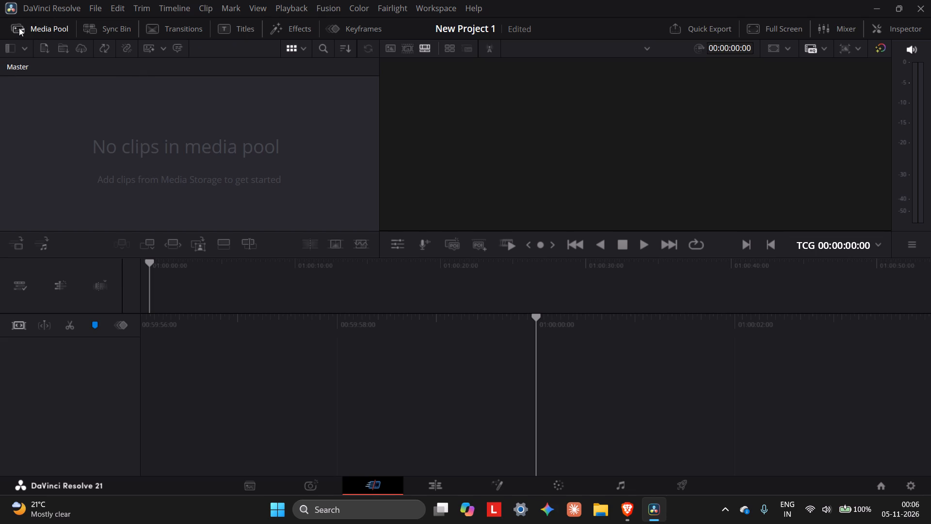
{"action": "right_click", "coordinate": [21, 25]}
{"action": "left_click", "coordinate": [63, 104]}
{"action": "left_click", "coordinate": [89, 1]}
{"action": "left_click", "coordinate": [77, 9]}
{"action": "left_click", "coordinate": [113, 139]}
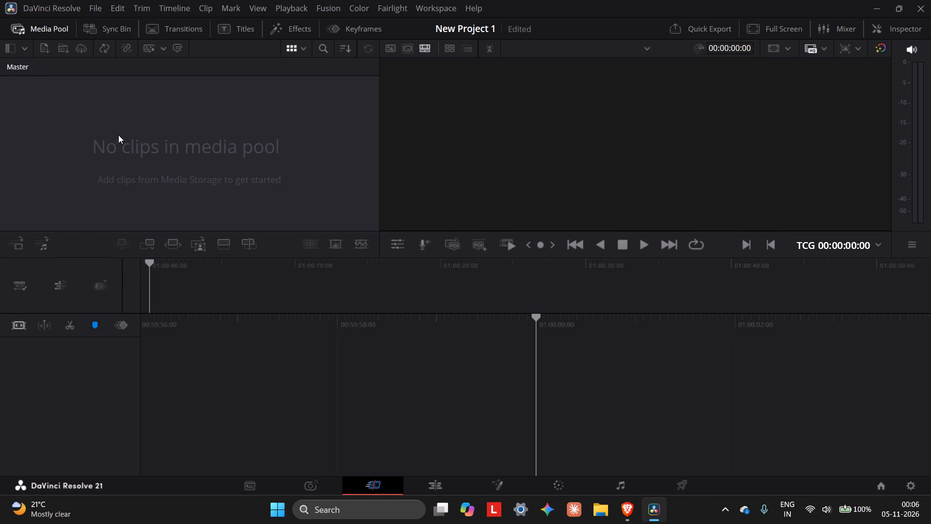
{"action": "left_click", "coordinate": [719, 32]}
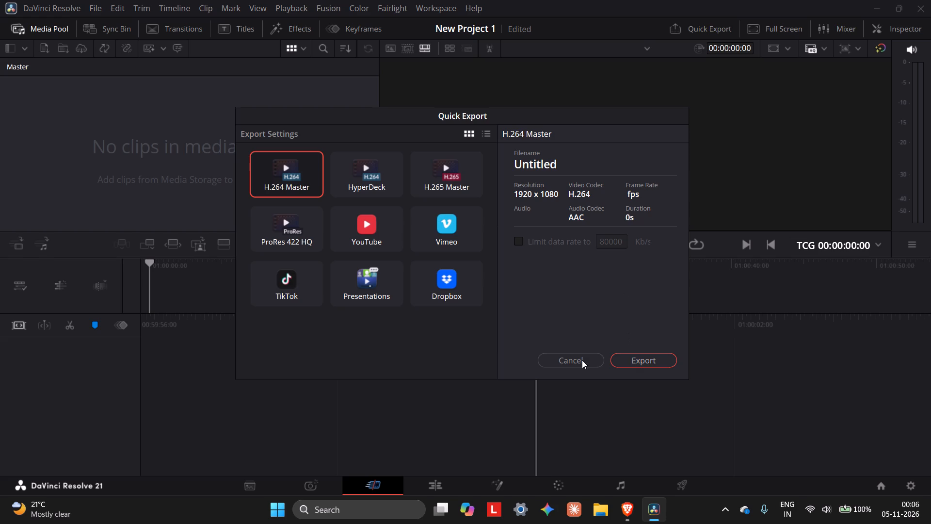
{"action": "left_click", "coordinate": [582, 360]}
Bring the DEVTA 26' folder from New Volume (G:) in File Explorer into the DaVinci Resolve project's empty media pool.
{"action": "left_click", "coordinate": [605, 513]}
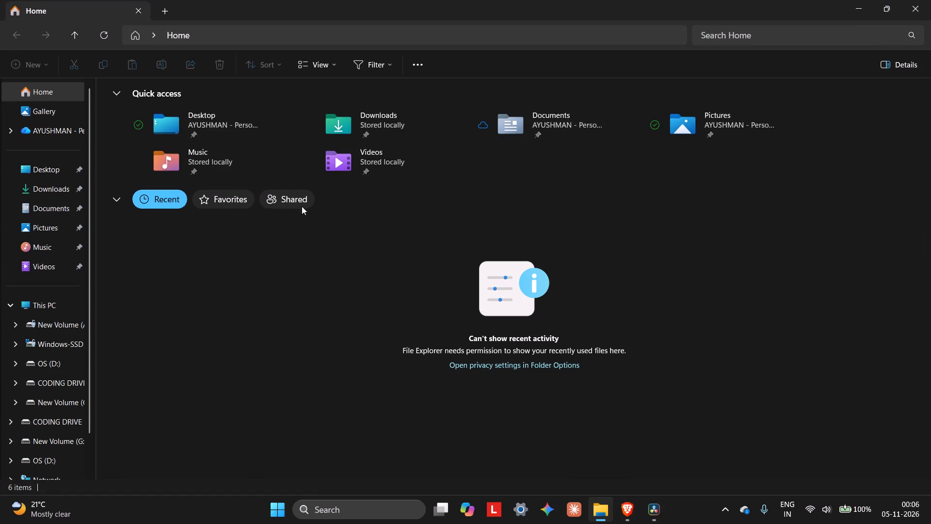
{"action": "left_click", "coordinate": [62, 406]}
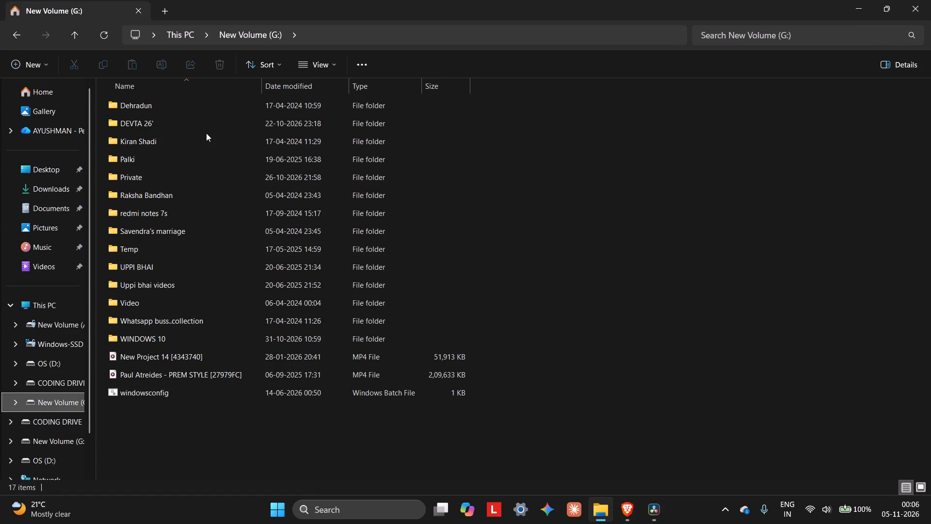
{"action": "double_click", "coordinate": [204, 128]}
{"action": "left_click", "coordinate": [23, 32]}
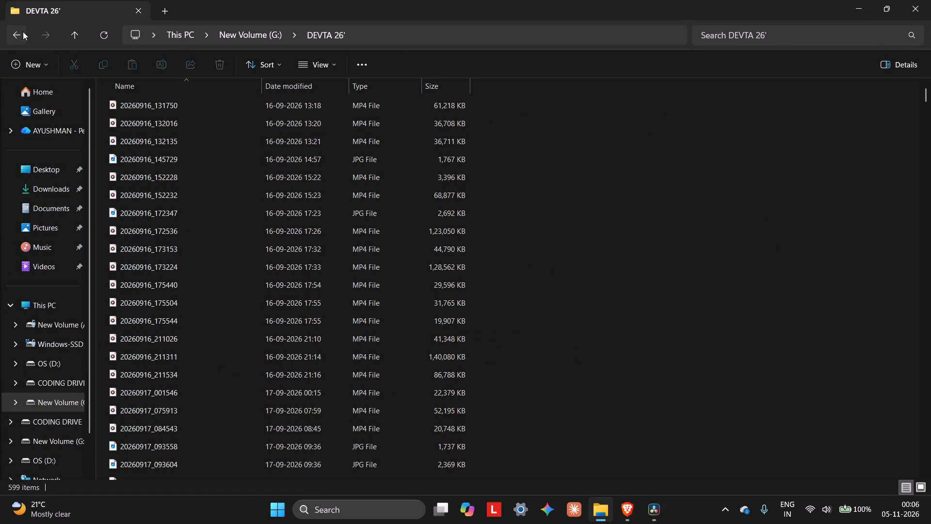
{"action": "left_click_drag", "start_coordinate": [155, 121], "coordinate": [647, 523]}
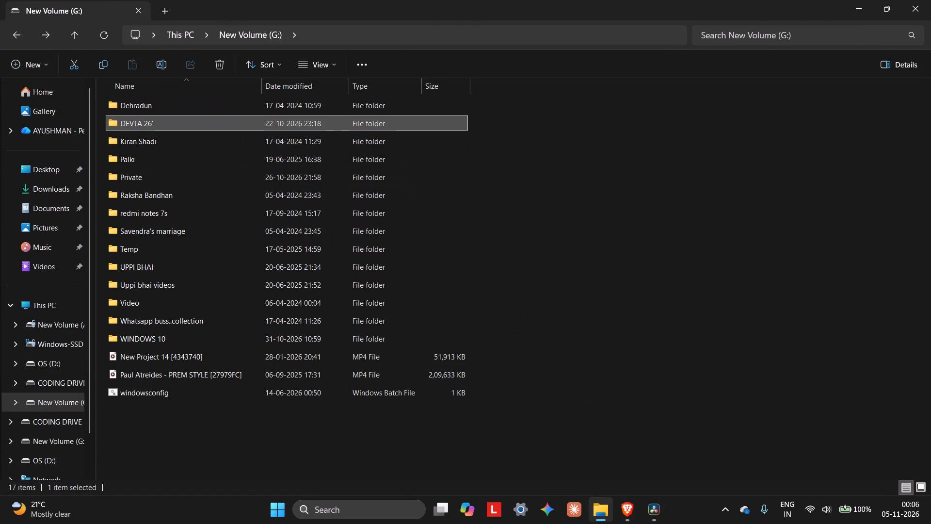
{"action": "left_click_drag", "start_coordinate": [647, 523], "coordinate": [162, 178]}
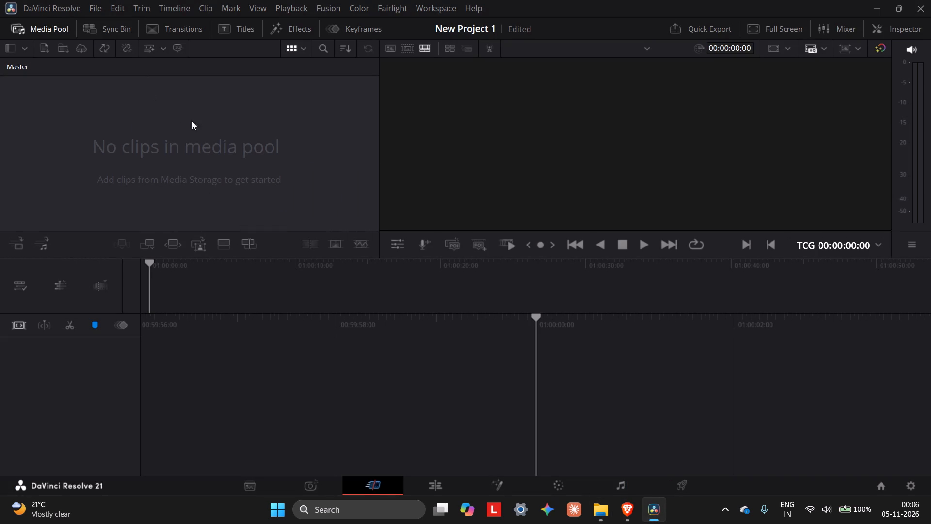
{"action": "scroll", "coordinate": [215, 95], "scroll_direction": "down", "scroll_amount": 5}
{"action": "scroll", "coordinate": [288, 172], "scroll_direction": "up", "scroll_amount": 1}
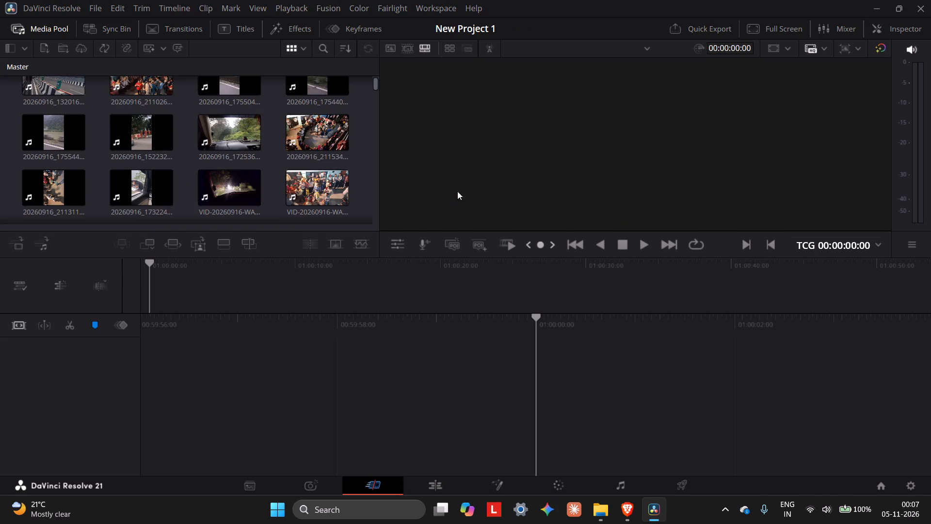
Look through the imported DEVTA 26' clip thumbnails in the media pool's Master bin.
{"action": "scroll", "coordinate": [256, 143], "scroll_direction": "up", "scroll_amount": 9}
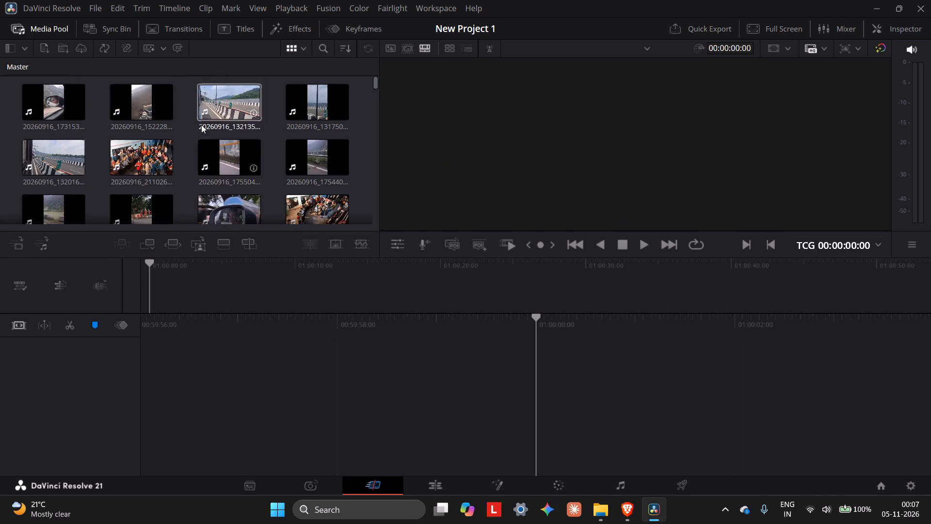
{"action": "scroll", "coordinate": [197, 165], "scroll_direction": "down", "scroll_amount": 6}
{"action": "scroll", "coordinate": [249, 158], "scroll_direction": "down", "scroll_amount": 8}
{"action": "scroll", "coordinate": [244, 153], "scroll_direction": "up", "scroll_amount": 2}
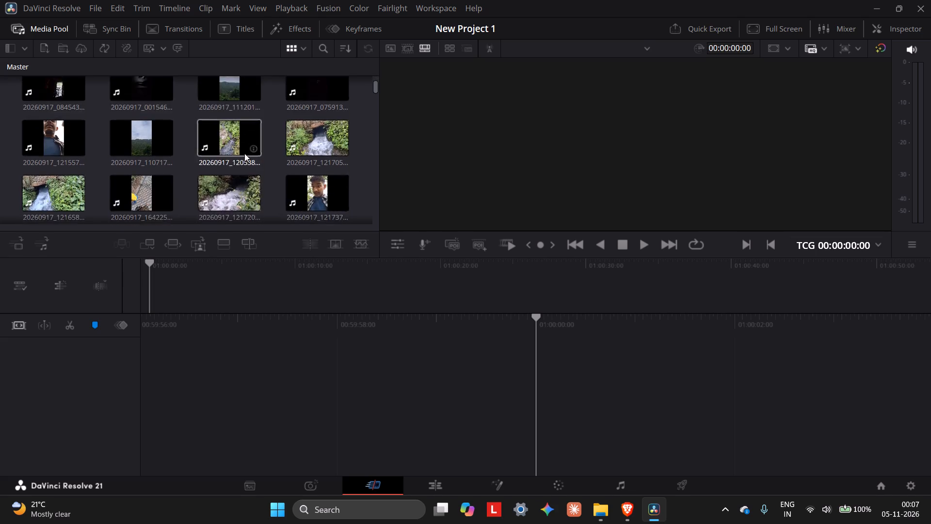
{"action": "scroll", "coordinate": [244, 153], "scroll_direction": "down", "scroll_amount": 7}
{"action": "scroll", "coordinate": [244, 153], "scroll_direction": "up", "scroll_amount": 2}
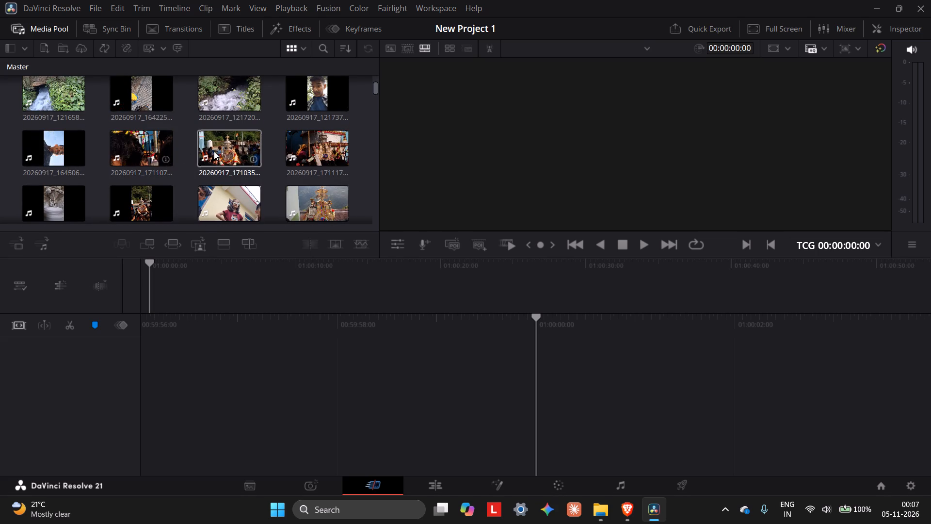
{"action": "scroll", "coordinate": [264, 158], "scroll_direction": "down", "scroll_amount": 3}
{"action": "scroll", "coordinate": [178, 140], "scroll_direction": "down", "scroll_amount": 2}
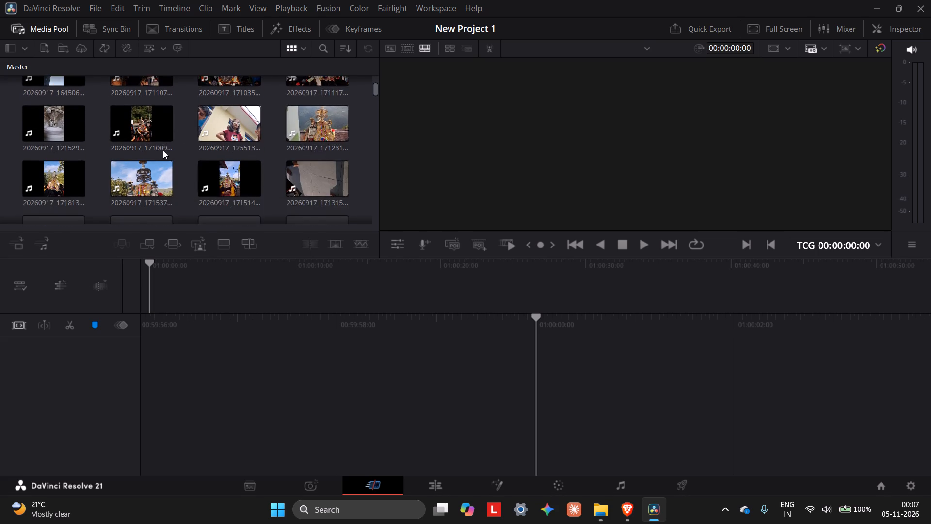
{"action": "scroll", "coordinate": [163, 150], "scroll_direction": "down", "scroll_amount": 1}
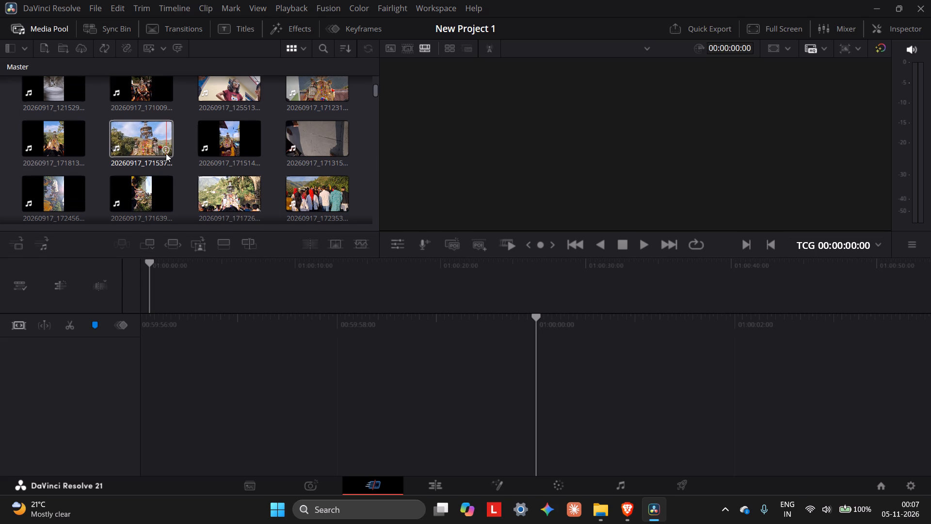
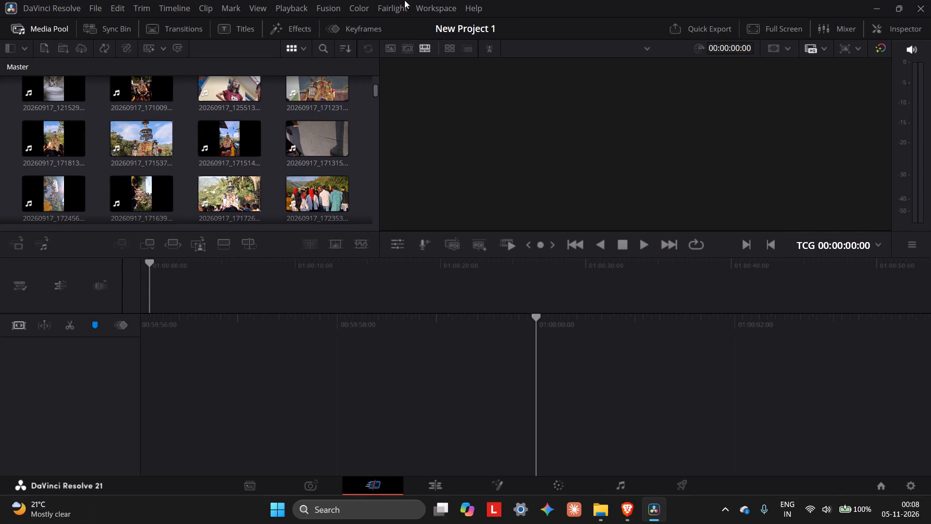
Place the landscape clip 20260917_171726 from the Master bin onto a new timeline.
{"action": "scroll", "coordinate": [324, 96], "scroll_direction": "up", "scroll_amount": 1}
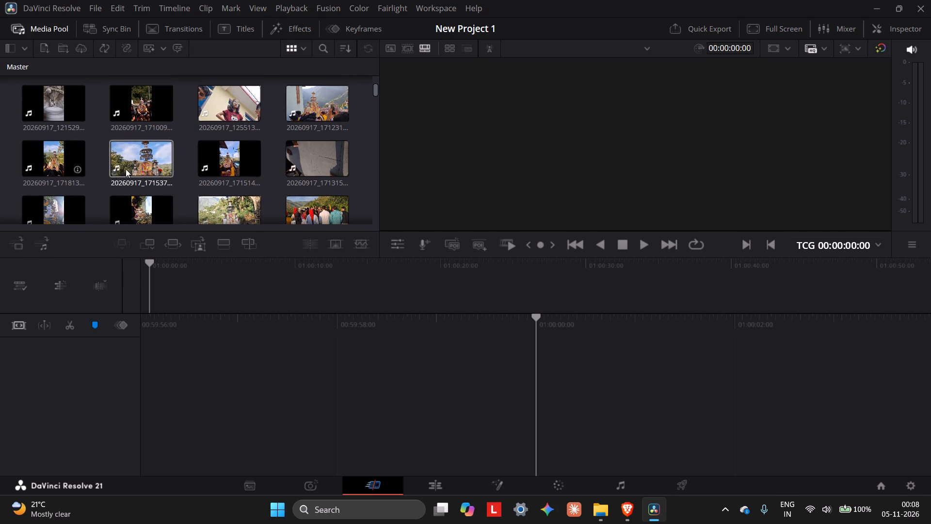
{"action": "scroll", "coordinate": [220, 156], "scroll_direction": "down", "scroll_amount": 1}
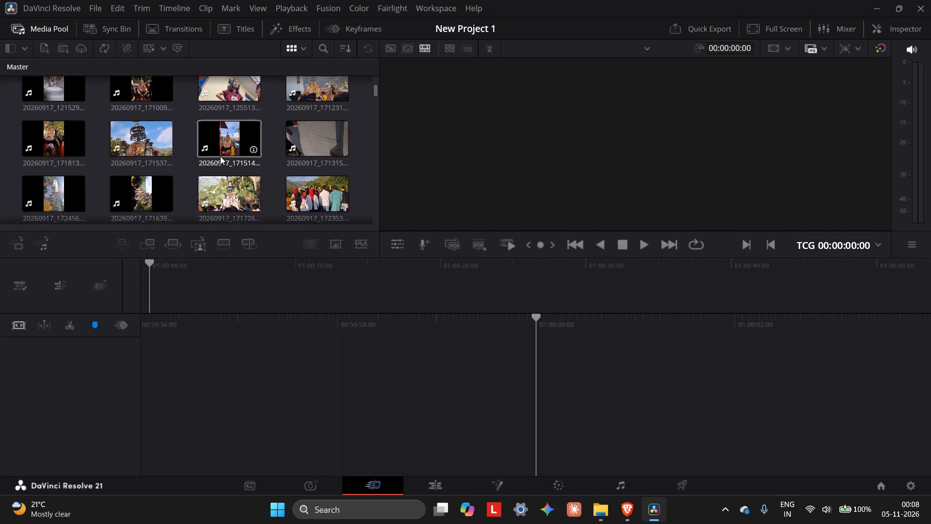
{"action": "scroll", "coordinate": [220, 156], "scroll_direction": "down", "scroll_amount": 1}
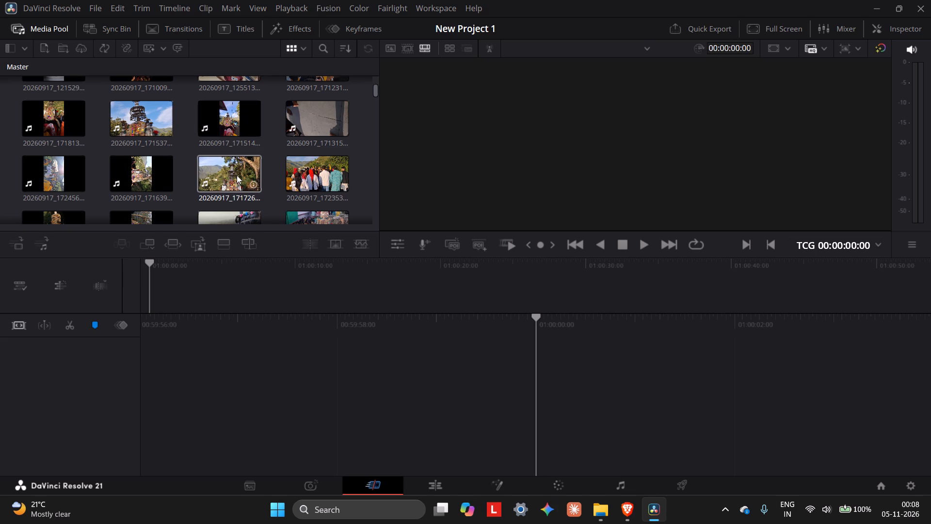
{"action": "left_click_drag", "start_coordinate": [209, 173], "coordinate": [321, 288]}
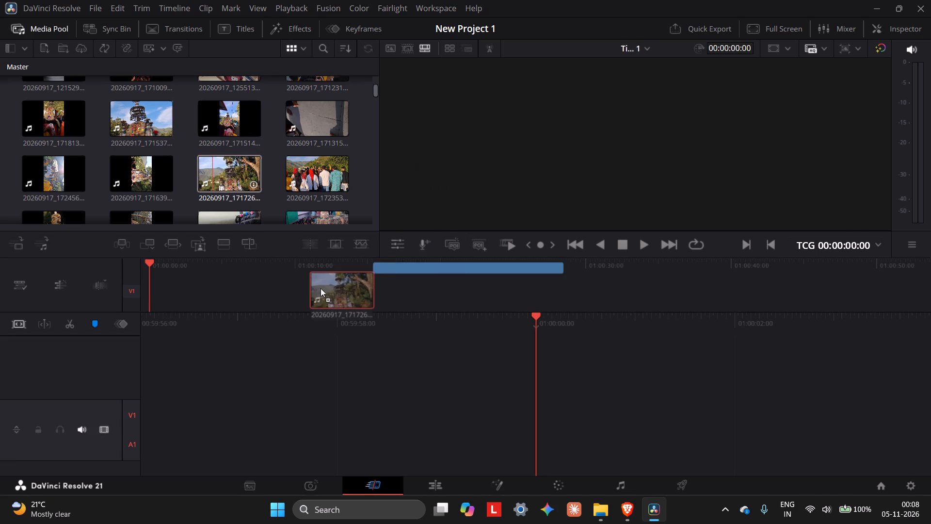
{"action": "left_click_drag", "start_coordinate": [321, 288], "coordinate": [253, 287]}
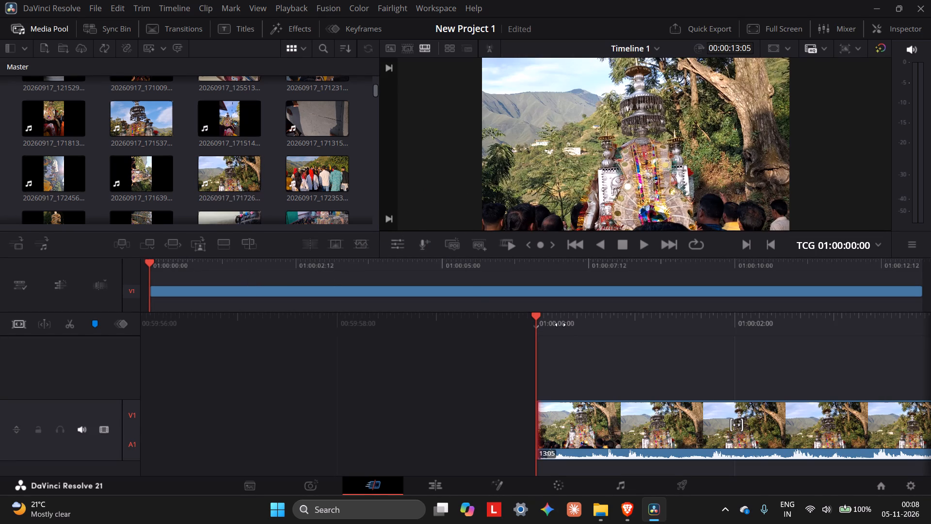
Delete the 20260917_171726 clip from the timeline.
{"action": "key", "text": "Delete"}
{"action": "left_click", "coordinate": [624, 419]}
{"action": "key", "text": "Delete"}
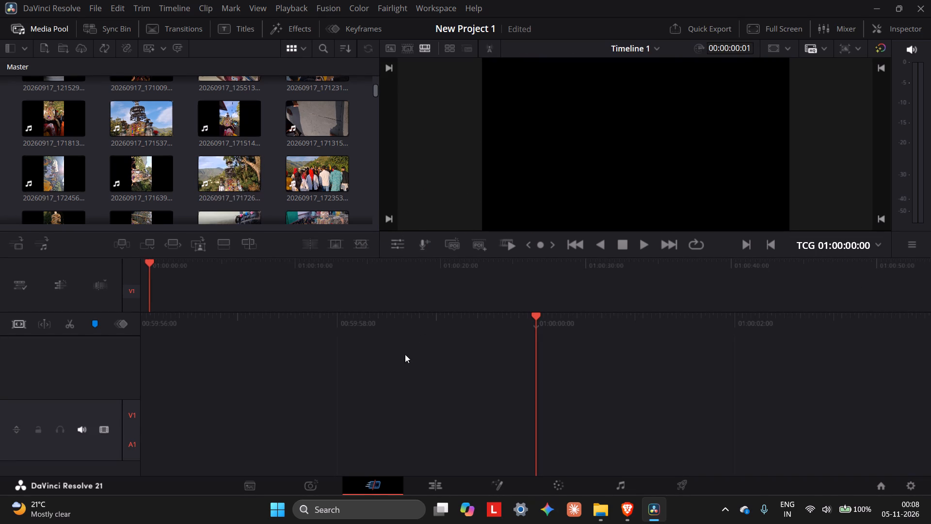
Add the vertical clip 20260917_173239 from the Master bin to the start of Timeline 1.
{"action": "scroll", "coordinate": [294, 197], "scroll_direction": "down", "scroll_amount": 5}
{"action": "scroll", "coordinate": [213, 161], "scroll_direction": "up", "scroll_amount": 2}
{"action": "left_click_drag", "start_coordinate": [135, 171], "coordinate": [301, 278]}
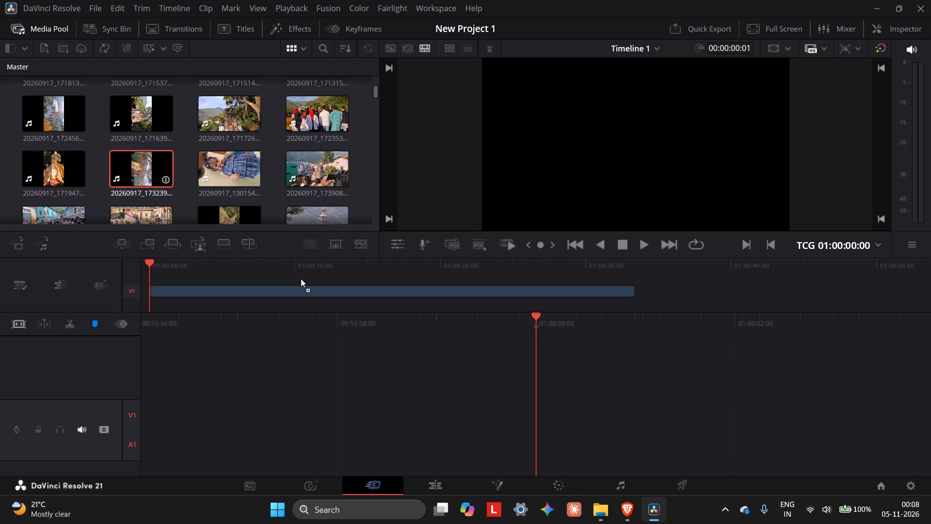
{"action": "left_click_drag", "start_coordinate": [301, 278], "coordinate": [660, 375]}
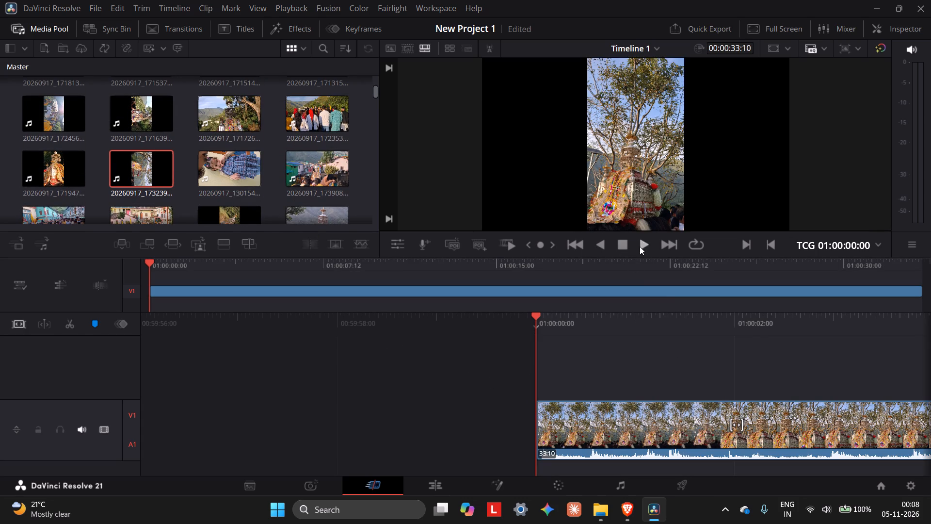
Play the 20260917_173239 clip up to 01:00:17:03 to check its orientation, and select it on the timeline.
{"action": "left_click", "coordinate": [642, 246]}
{"action": "left_click", "coordinate": [626, 243]}
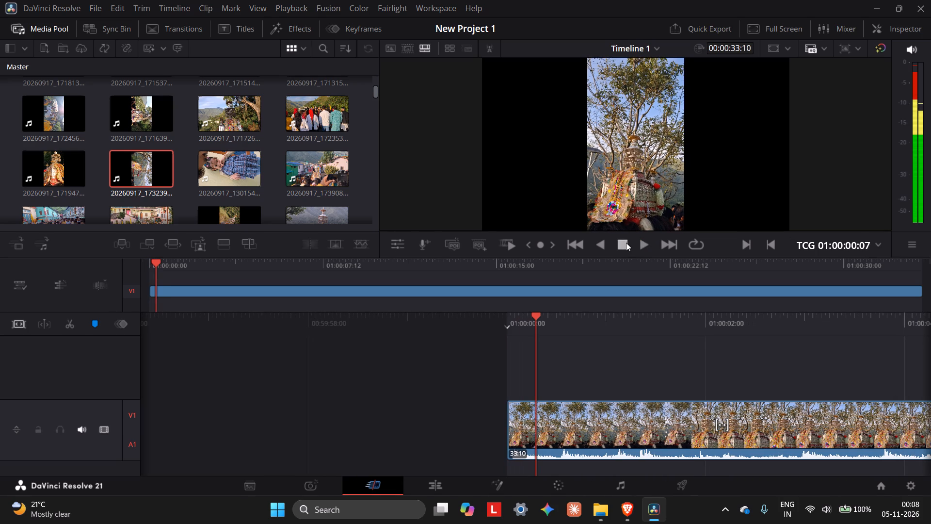
{"action": "left_click", "coordinate": [642, 245]}
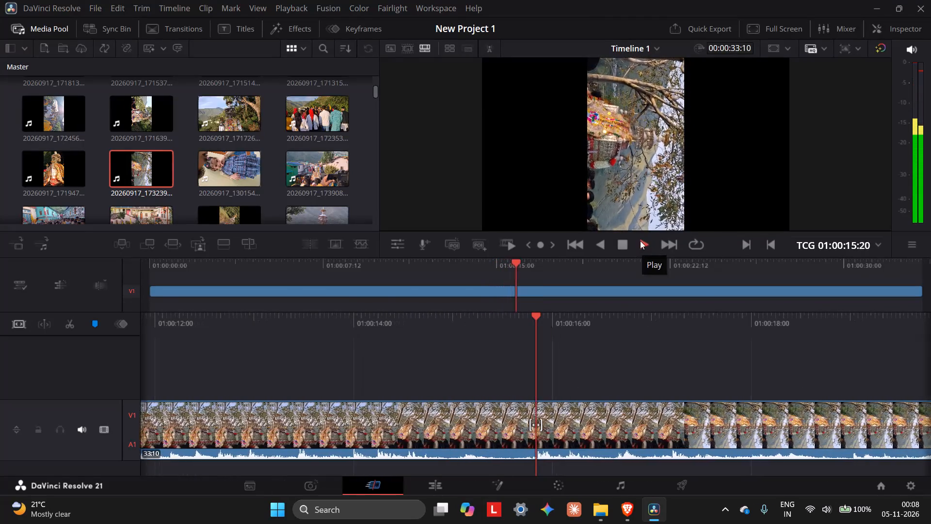
{"action": "left_click", "coordinate": [621, 245]}
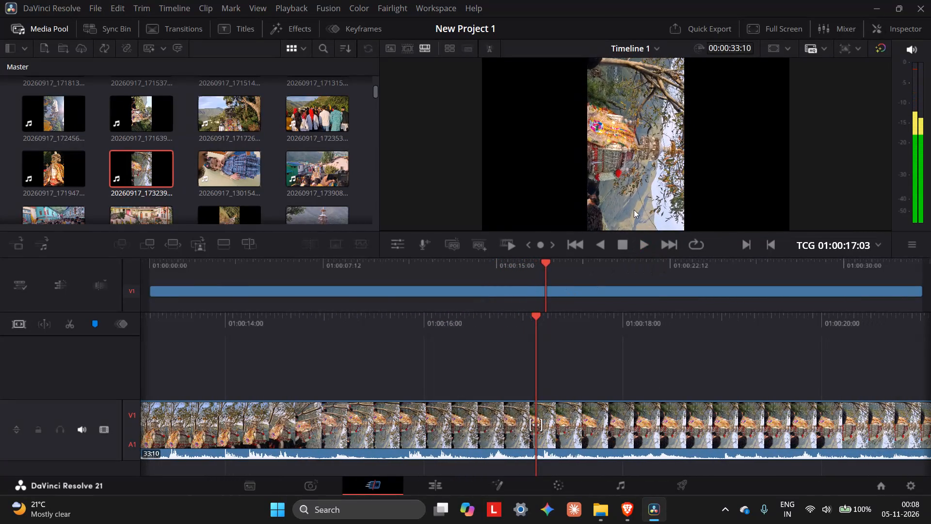
{"action": "left_click", "coordinate": [626, 185]}
{"action": "left_click", "coordinate": [604, 423]}
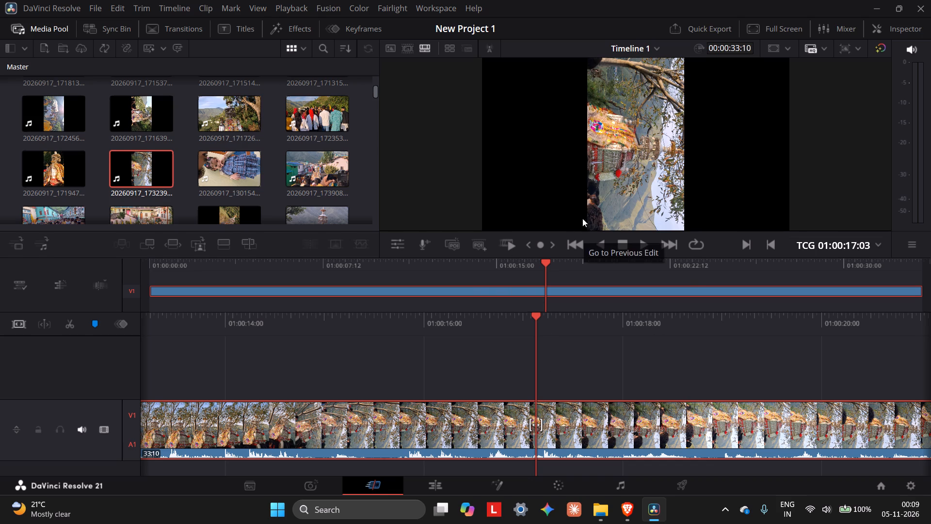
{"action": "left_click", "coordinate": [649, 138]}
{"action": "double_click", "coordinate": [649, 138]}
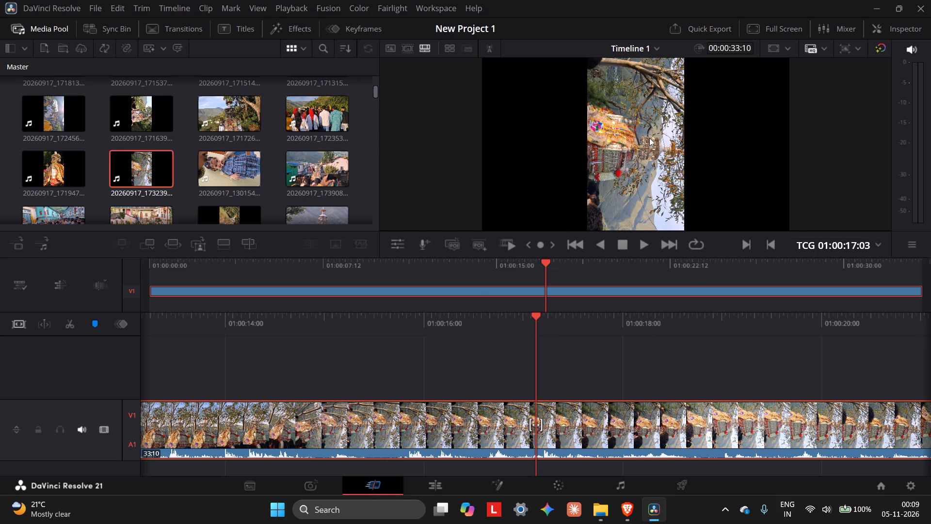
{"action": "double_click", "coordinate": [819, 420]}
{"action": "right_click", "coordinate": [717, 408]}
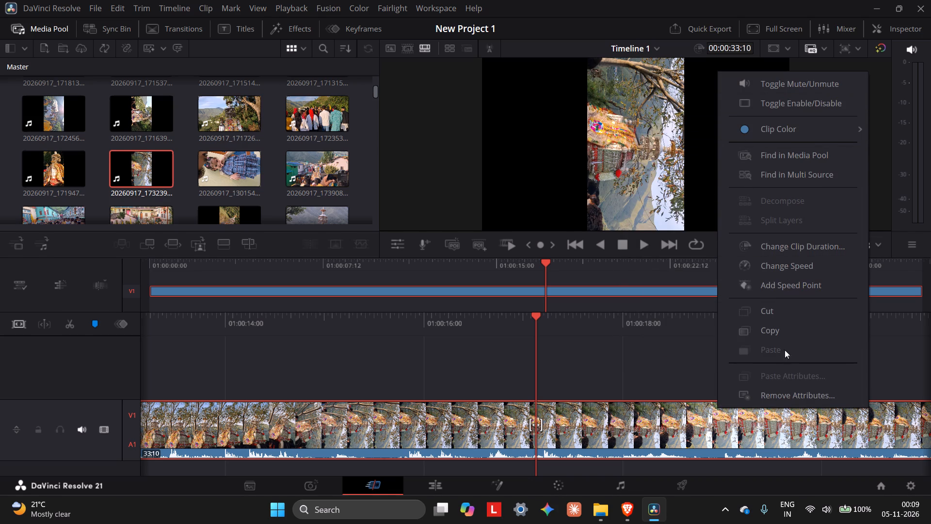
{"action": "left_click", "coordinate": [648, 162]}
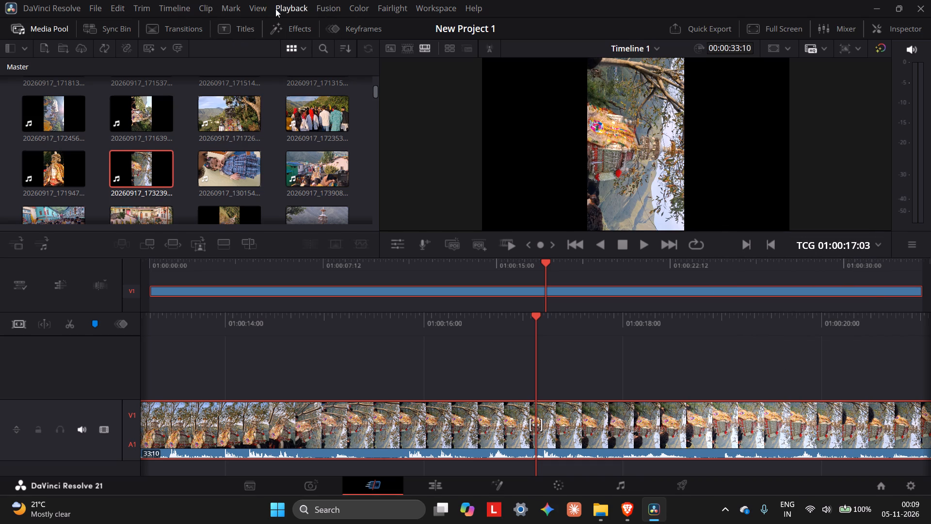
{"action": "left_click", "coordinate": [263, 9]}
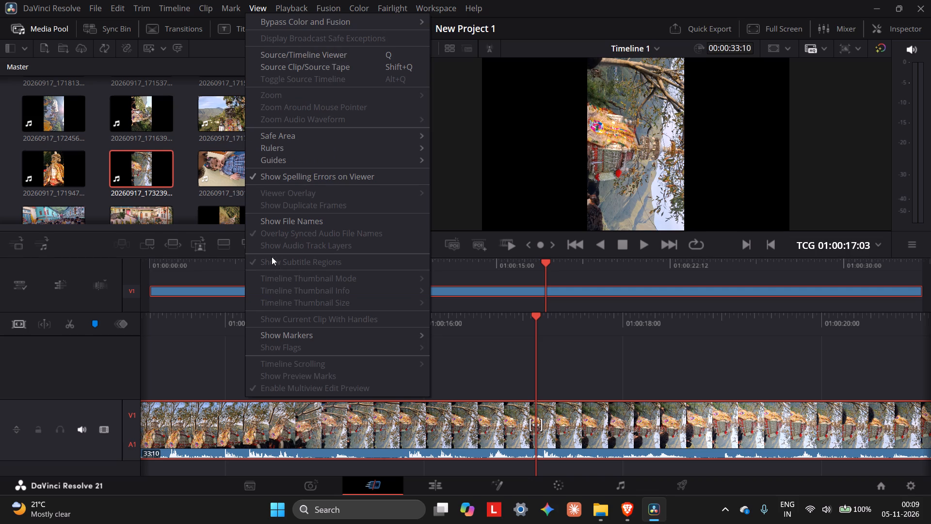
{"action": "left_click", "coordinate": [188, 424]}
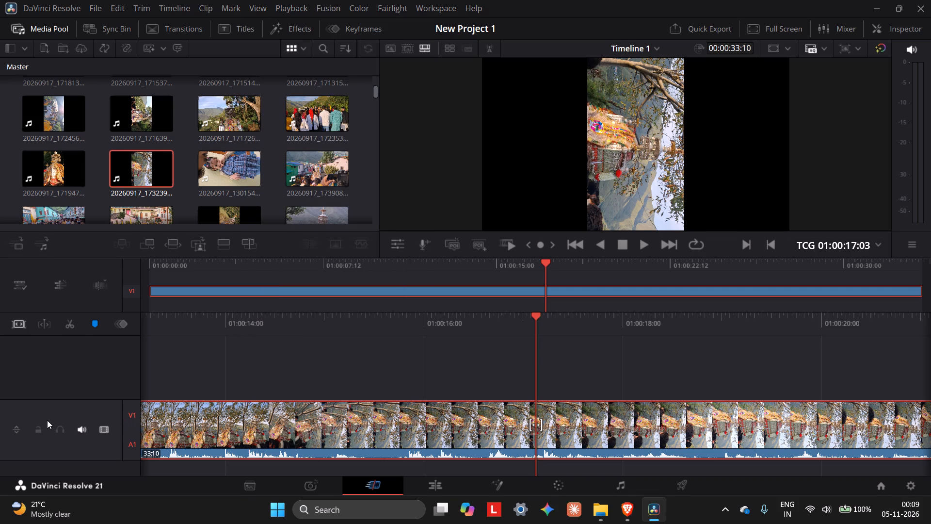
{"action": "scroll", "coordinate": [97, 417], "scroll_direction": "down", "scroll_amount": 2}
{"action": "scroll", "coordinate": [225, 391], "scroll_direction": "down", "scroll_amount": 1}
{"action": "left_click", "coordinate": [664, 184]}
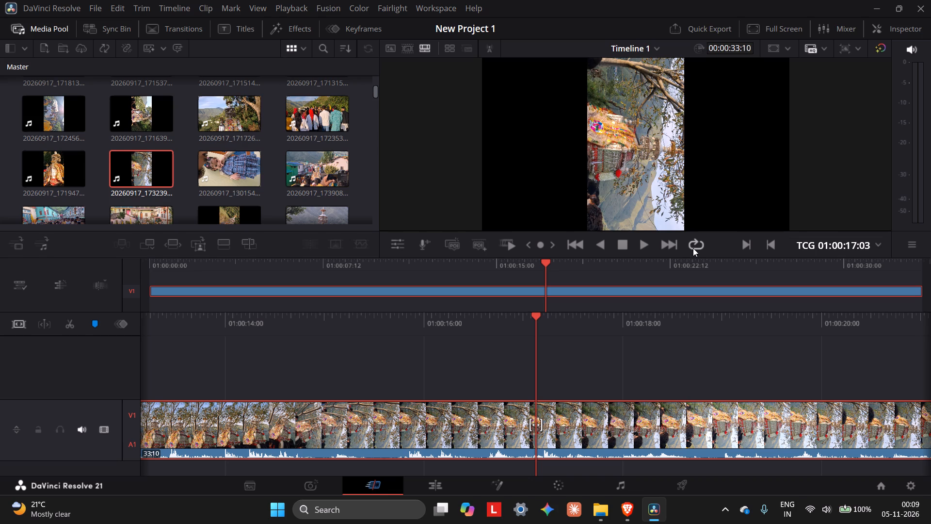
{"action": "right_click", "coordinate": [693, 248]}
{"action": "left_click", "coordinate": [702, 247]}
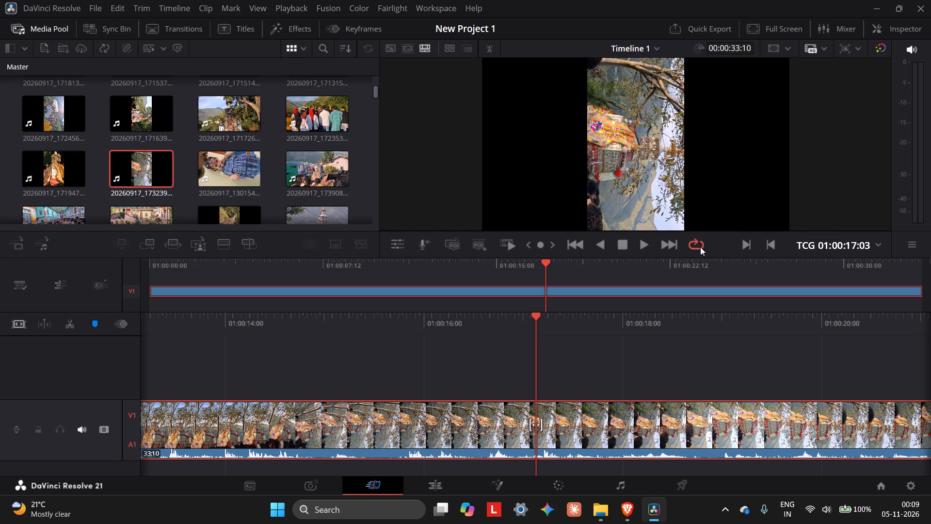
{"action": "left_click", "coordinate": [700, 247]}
Rotate the selected 20260917_173239 clip with the viewer's Transform tool, setting its rotation angle to 90.
{"action": "left_click", "coordinate": [401, 246]}
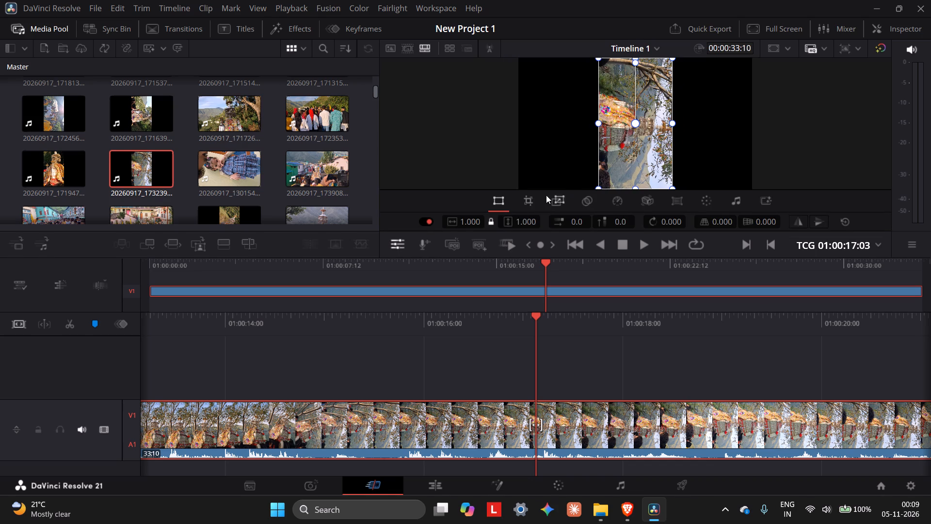
{"action": "left_click", "coordinate": [528, 202]}
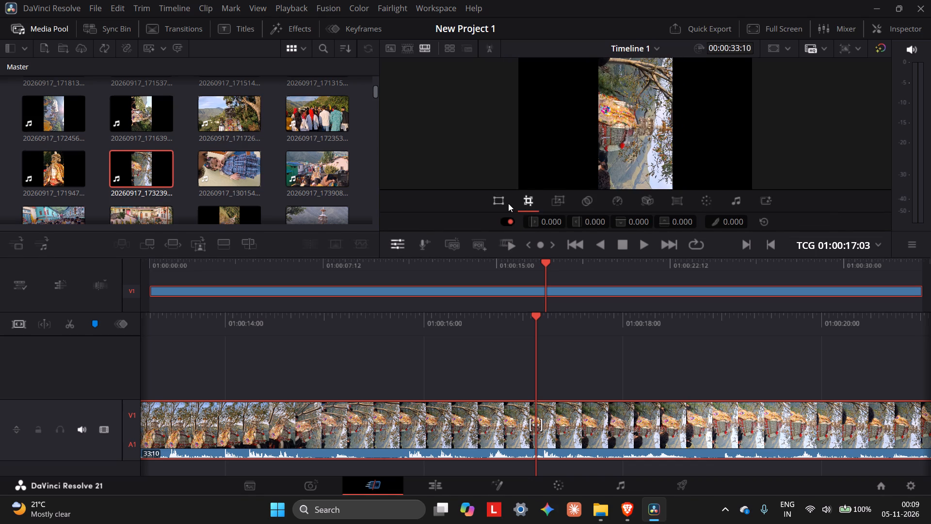
{"action": "left_click", "coordinate": [508, 203]}
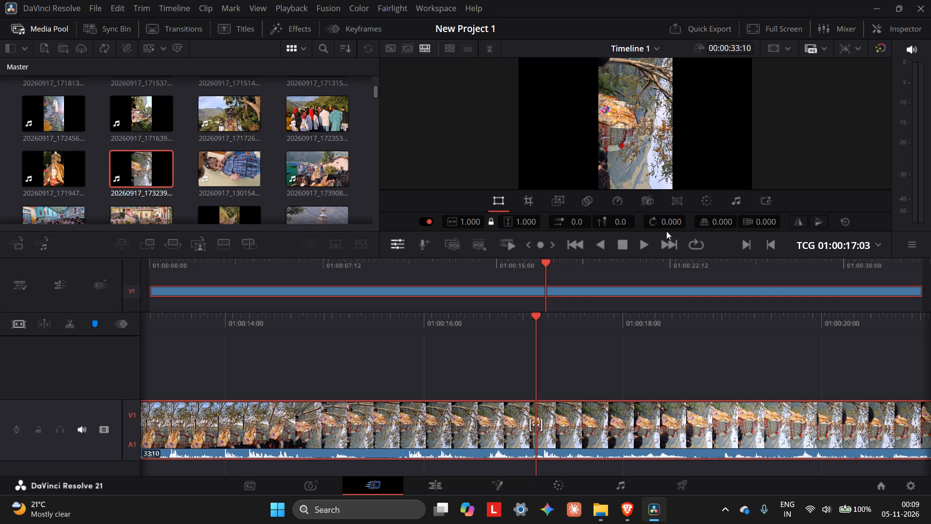
{"action": "double_click", "coordinate": [654, 222]}
{"action": "left_click", "coordinate": [680, 220]}
{"action": "left_click", "coordinate": [666, 223]}
{"action": "left_click_drag", "start_coordinate": [665, 226], "coordinate": [709, 207]}
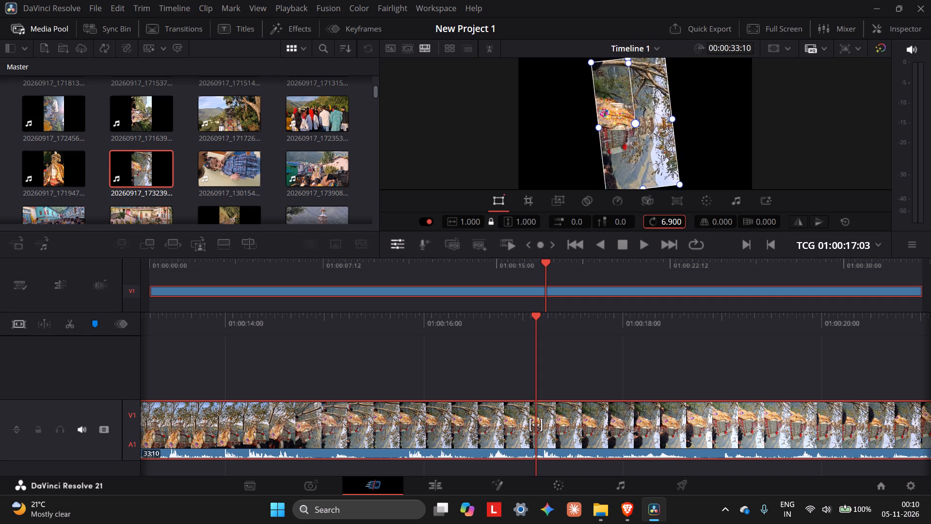
{"action": "left_click_drag", "start_coordinate": [709, 207], "coordinate": [483, 171]}
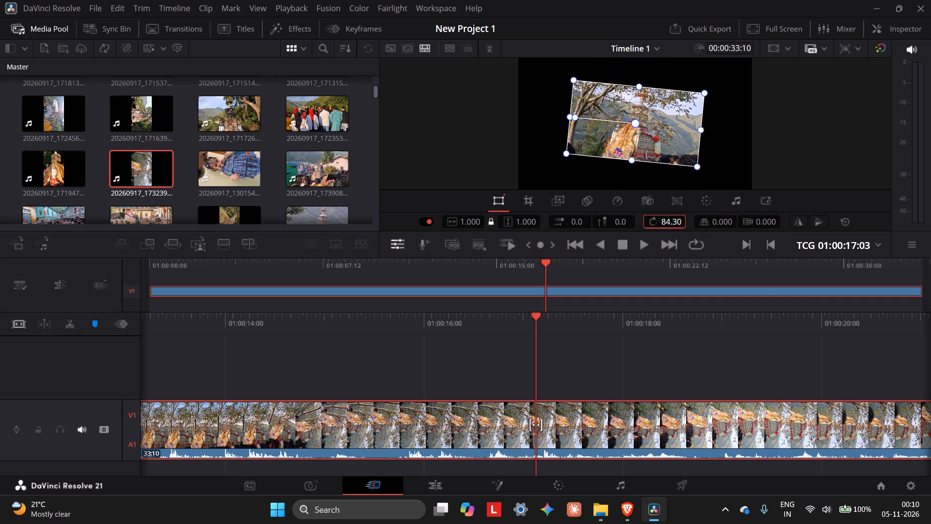
{"action": "left_click_drag", "start_coordinate": [483, 171], "coordinate": [560, 161]}
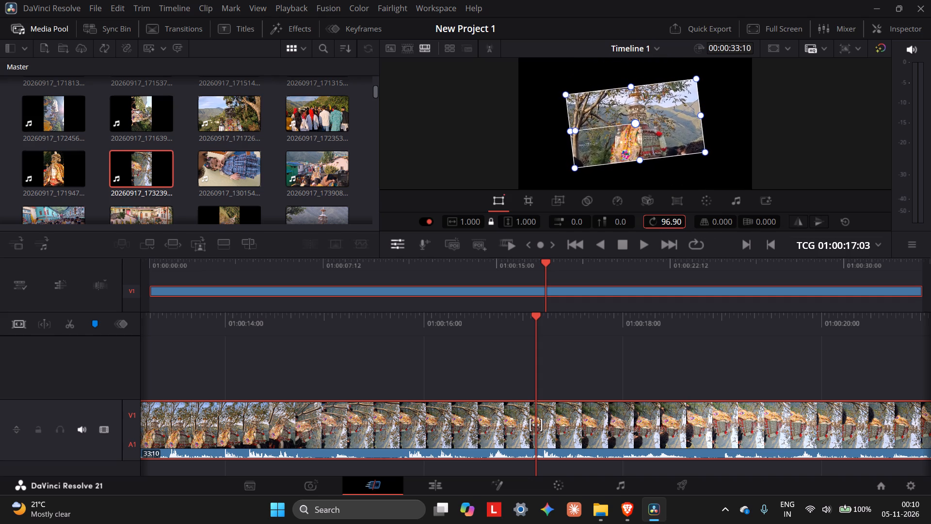
{"action": "left_click_drag", "start_coordinate": [560, 161], "coordinate": [528, 292]}
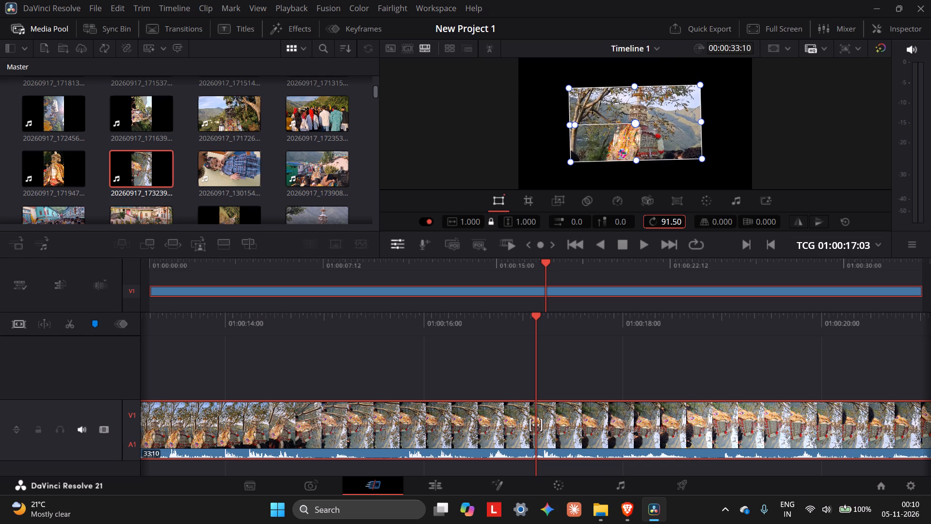
{"action": "left_click_drag", "start_coordinate": [528, 292], "coordinate": [521, 330]}
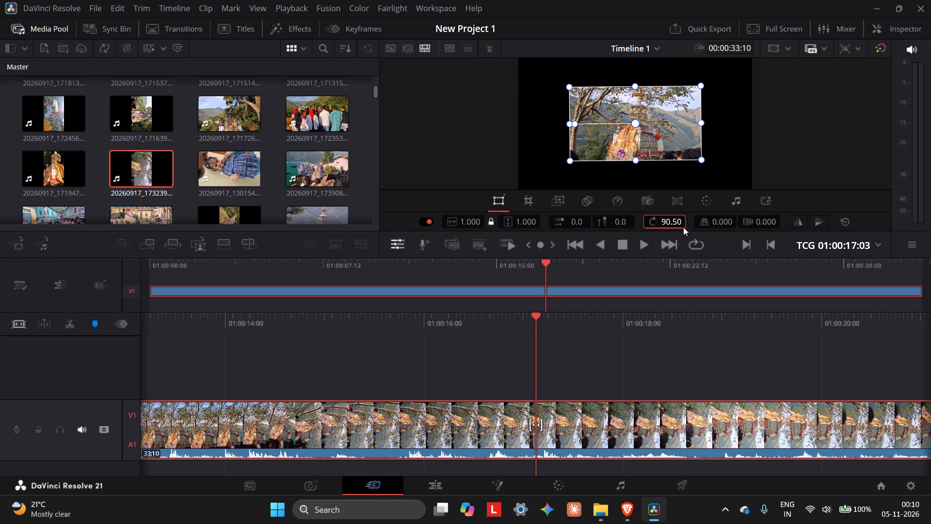
{"action": "double_click", "coordinate": [668, 222]}
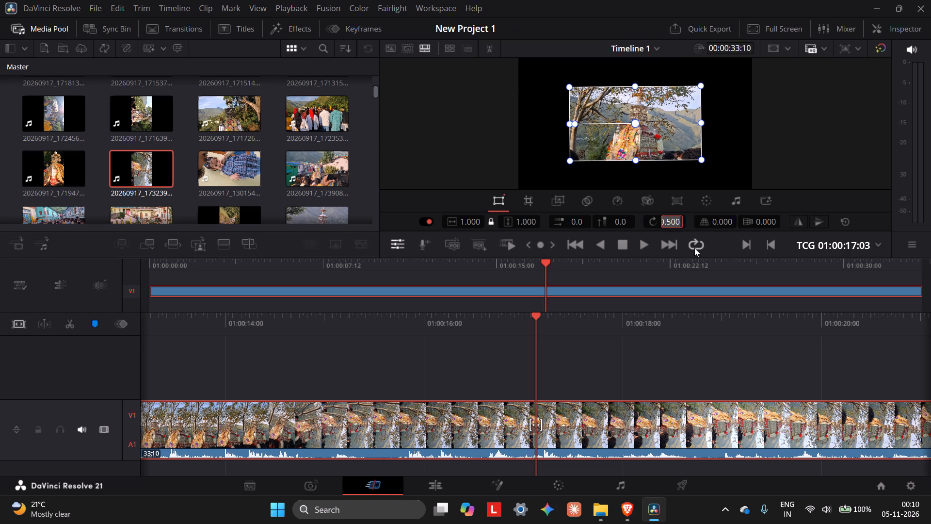
{"action": "type", "text": "90"}
{"action": "key", "text": "Return"}
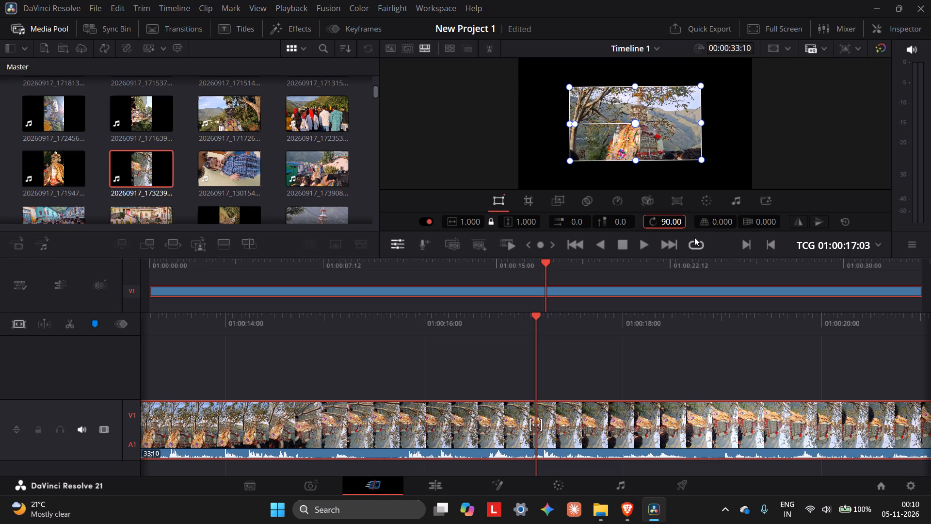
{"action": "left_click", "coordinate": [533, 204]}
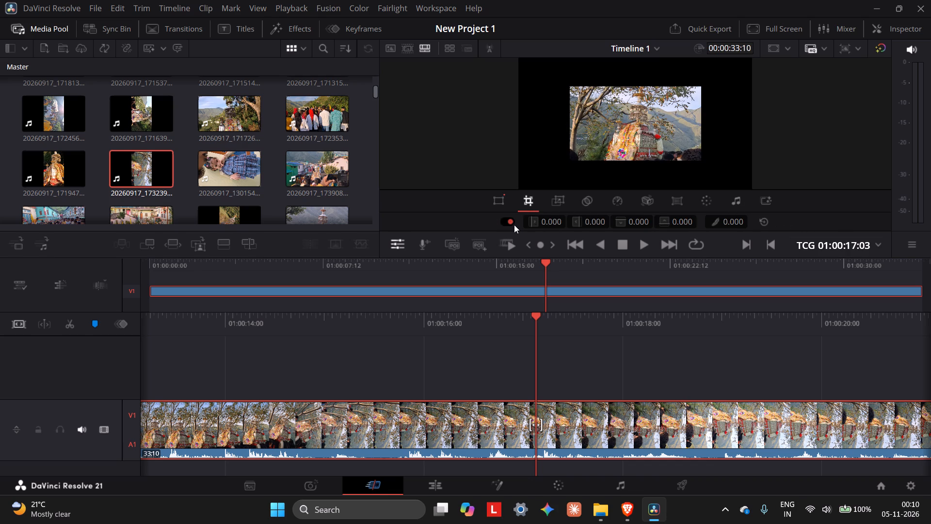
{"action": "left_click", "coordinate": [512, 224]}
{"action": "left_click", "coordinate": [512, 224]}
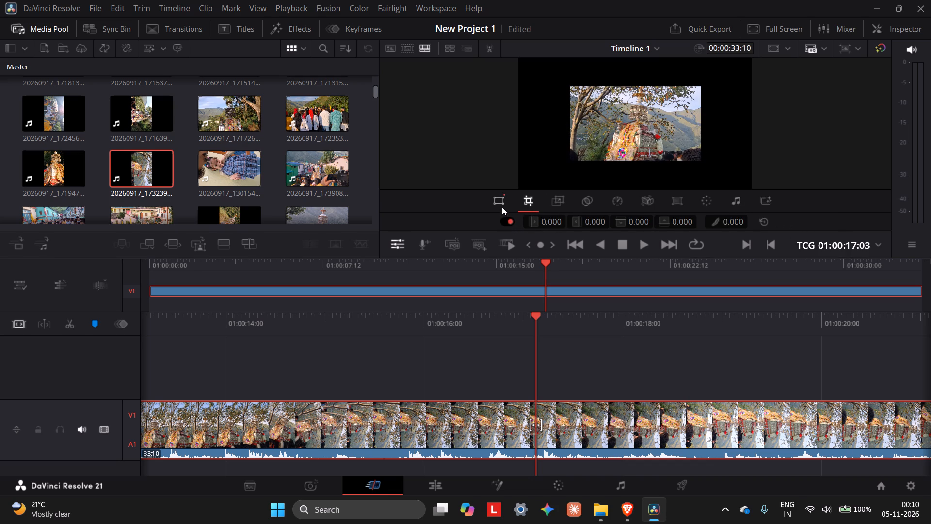
Reposition the rotated 20260917_173239 clip slightly in the viewer with the Transform tool, to position X -31.5 and Y 10.0.
{"action": "left_click", "coordinate": [502, 207]}
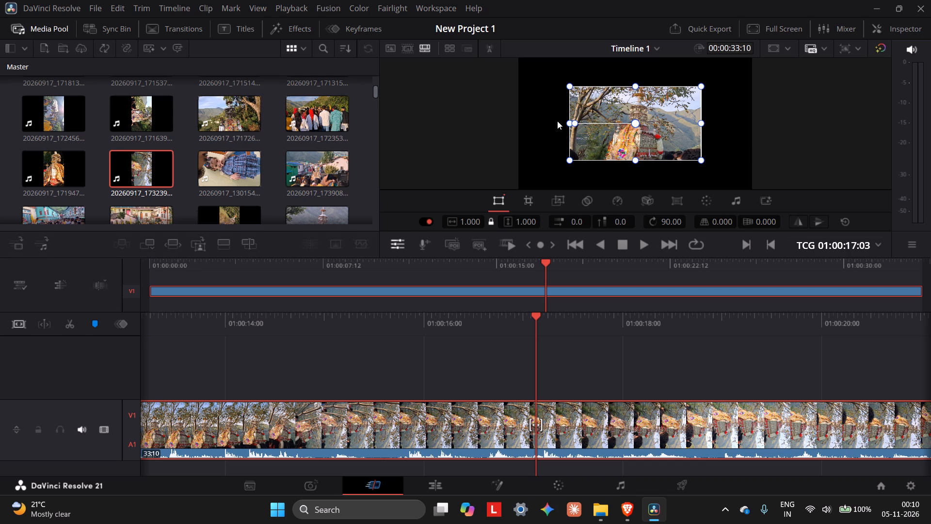
{"action": "left_click", "coordinate": [529, 200]}
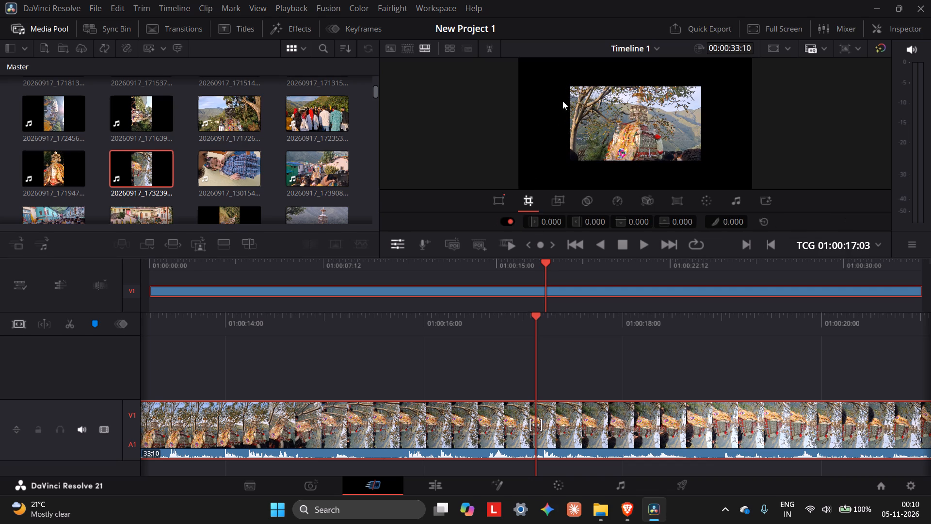
{"action": "left_click", "coordinate": [503, 200]}
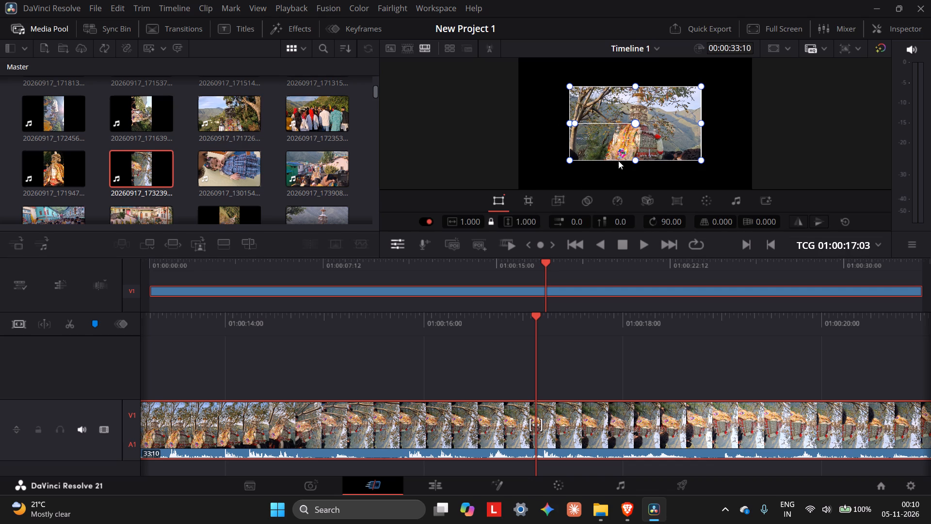
{"action": "left_click", "coordinate": [700, 159]}
{"action": "left_click_drag", "start_coordinate": [700, 159], "coordinate": [708, 163]}
{"action": "left_click_drag", "start_coordinate": [708, 163], "coordinate": [674, 146]}
{"action": "left_click_drag", "start_coordinate": [674, 142], "coordinate": [699, 154]}
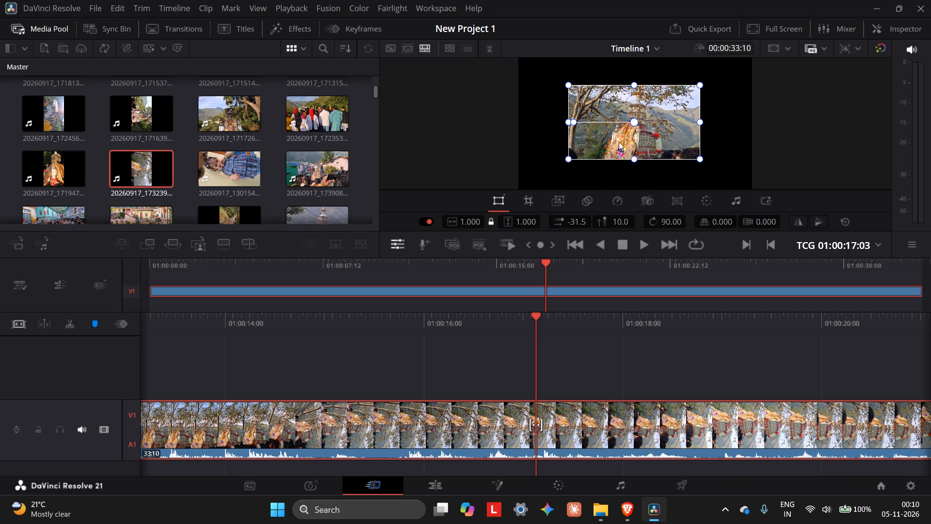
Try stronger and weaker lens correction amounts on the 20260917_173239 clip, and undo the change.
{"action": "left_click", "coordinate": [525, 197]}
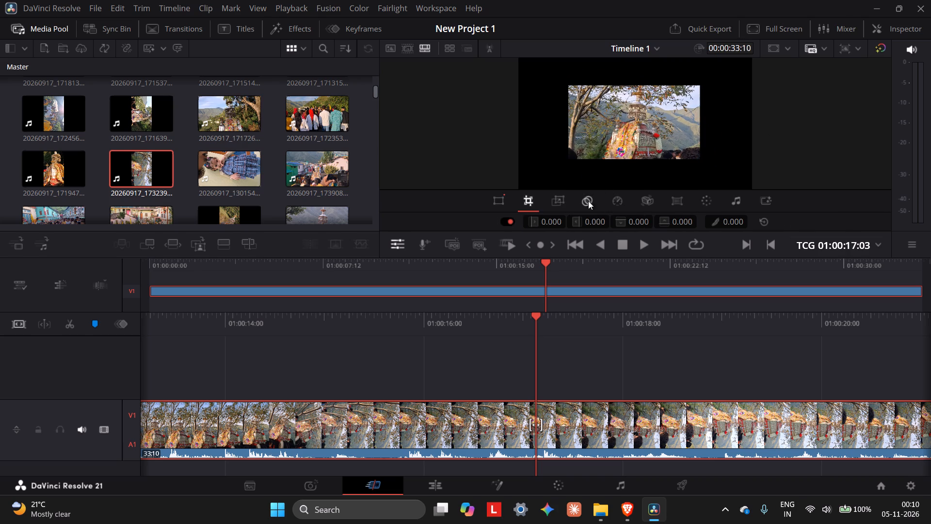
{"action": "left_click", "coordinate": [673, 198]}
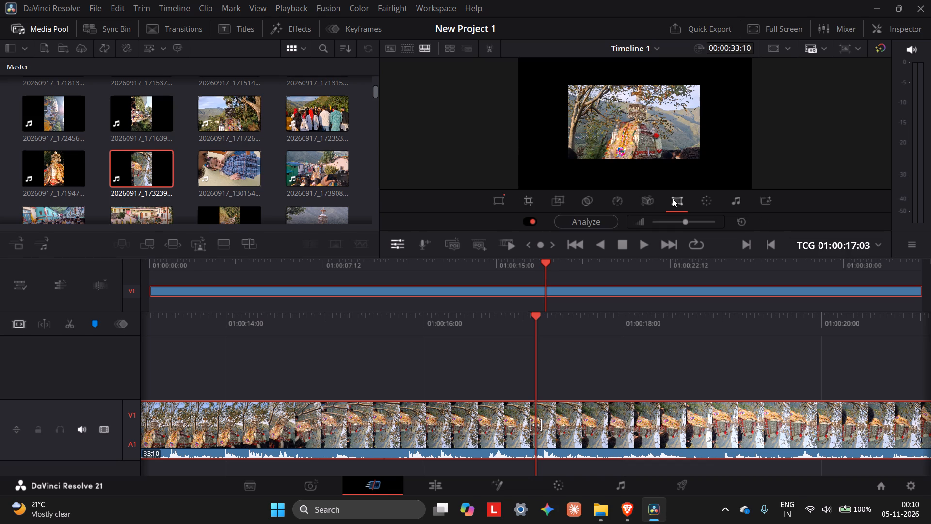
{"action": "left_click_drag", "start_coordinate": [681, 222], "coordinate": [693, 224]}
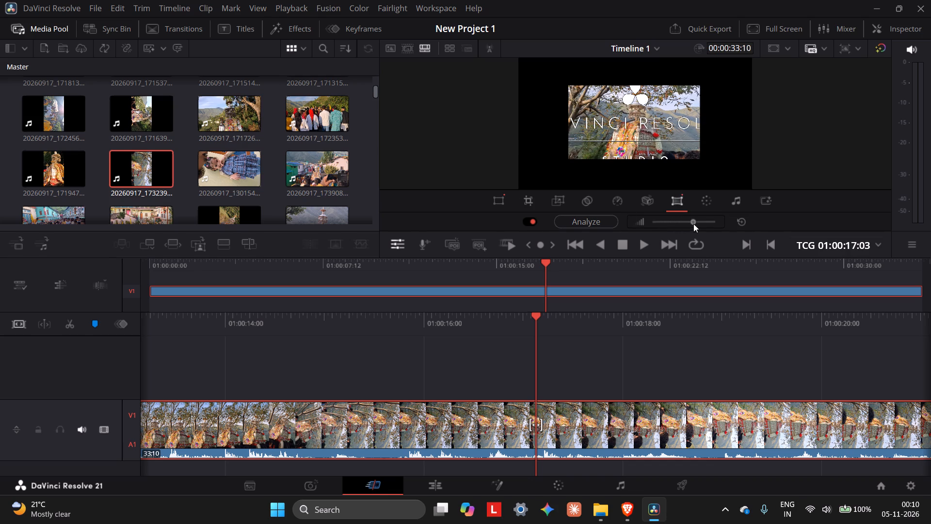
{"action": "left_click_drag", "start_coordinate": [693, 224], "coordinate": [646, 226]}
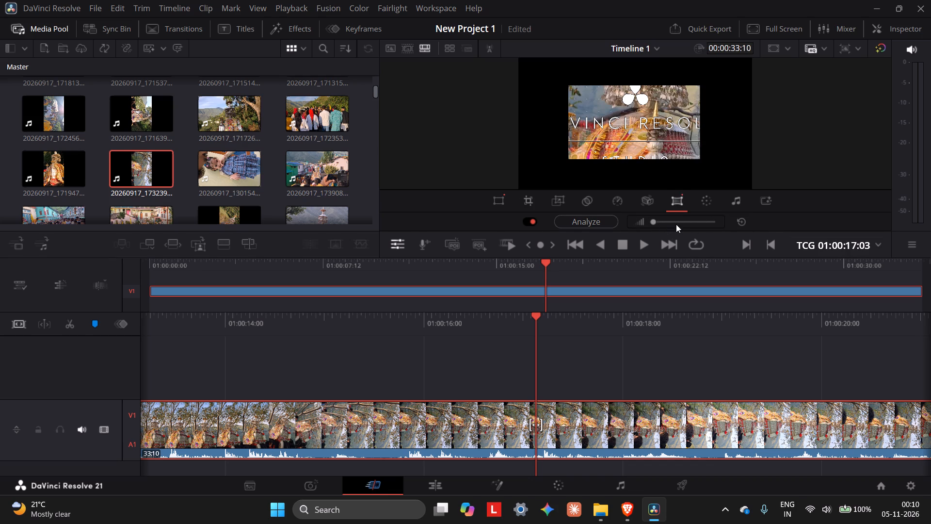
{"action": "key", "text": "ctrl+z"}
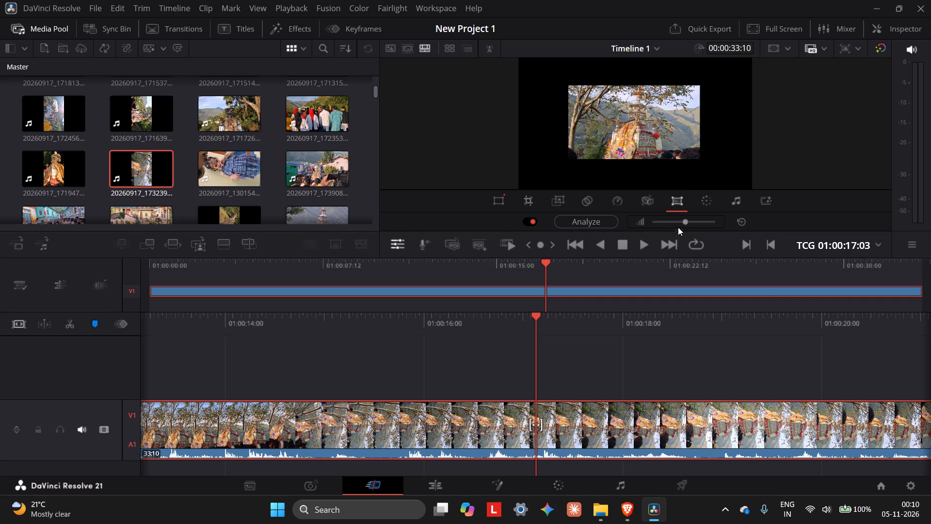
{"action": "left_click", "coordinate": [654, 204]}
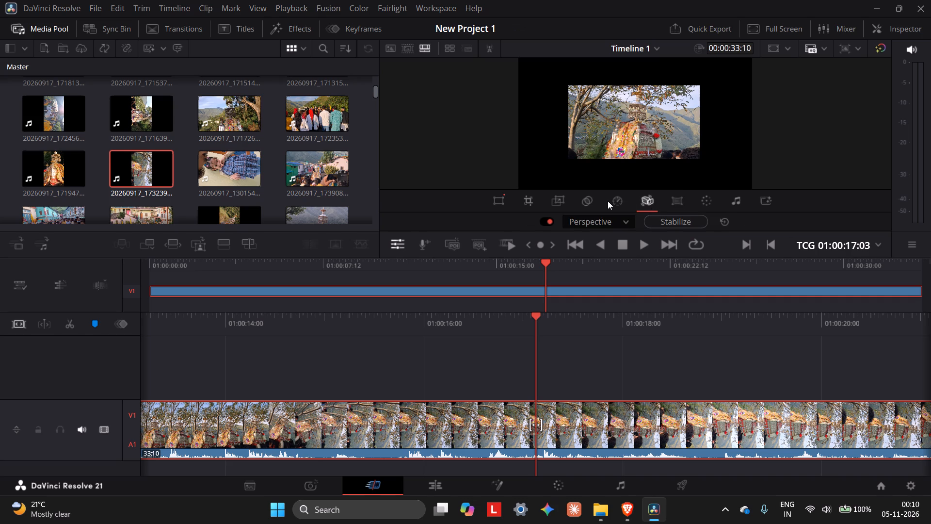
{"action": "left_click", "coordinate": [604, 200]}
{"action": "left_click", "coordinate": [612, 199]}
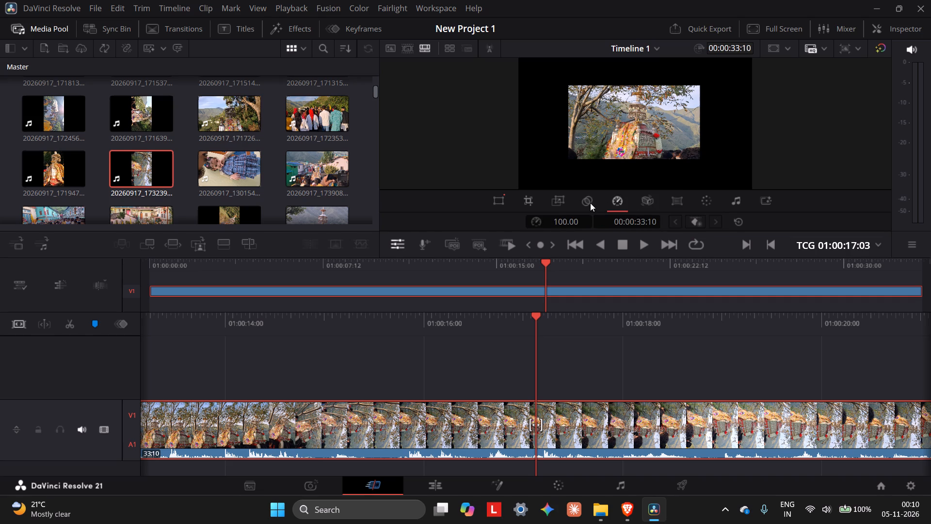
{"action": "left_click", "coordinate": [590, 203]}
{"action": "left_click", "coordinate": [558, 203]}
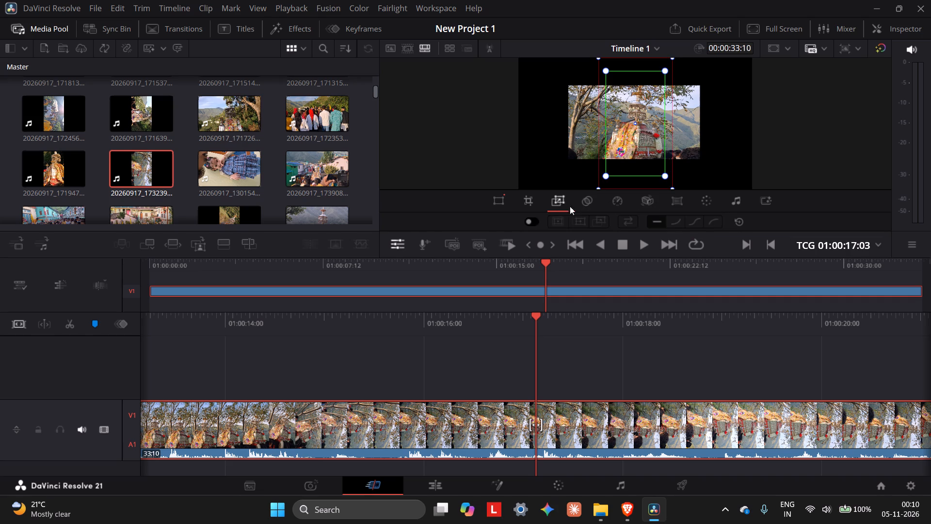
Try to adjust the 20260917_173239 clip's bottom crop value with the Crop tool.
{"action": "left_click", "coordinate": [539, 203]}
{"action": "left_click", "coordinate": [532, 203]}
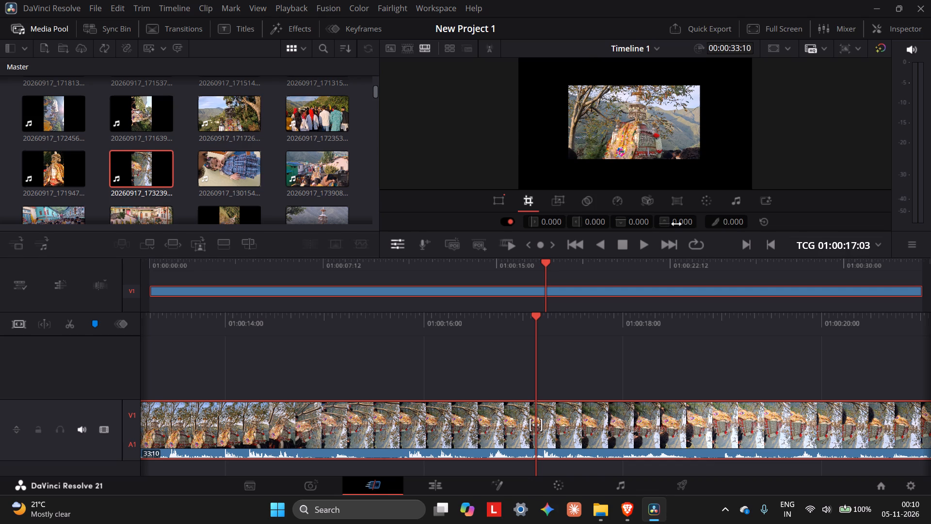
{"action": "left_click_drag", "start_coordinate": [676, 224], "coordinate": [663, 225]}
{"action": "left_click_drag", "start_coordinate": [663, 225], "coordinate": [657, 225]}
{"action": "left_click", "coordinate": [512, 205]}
Enlarge the 20260917_173239 clip to fill the frame with the Transform tool, at zoom 1.789 and position X -15.7.
{"action": "left_click", "coordinate": [495, 202]}
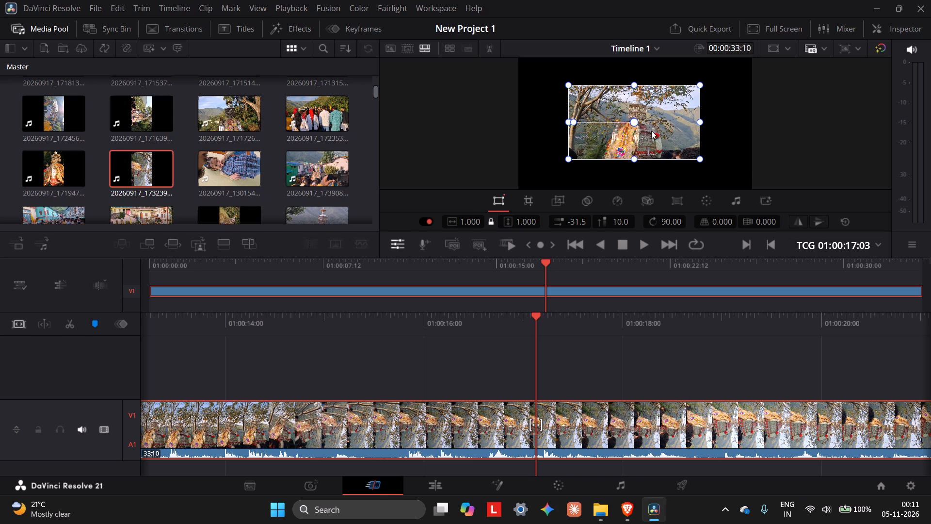
{"action": "scroll", "coordinate": [652, 131], "scroll_direction": "up", "scroll_amount": 3}
{"action": "scroll", "coordinate": [653, 130], "scroll_direction": "up", "scroll_amount": 4, "text": "ctrl"}
{"action": "scroll", "coordinate": [653, 130], "scroll_direction": "down", "scroll_amount": 2}
{"action": "left_click_drag", "start_coordinate": [701, 160], "coordinate": [705, 162]}
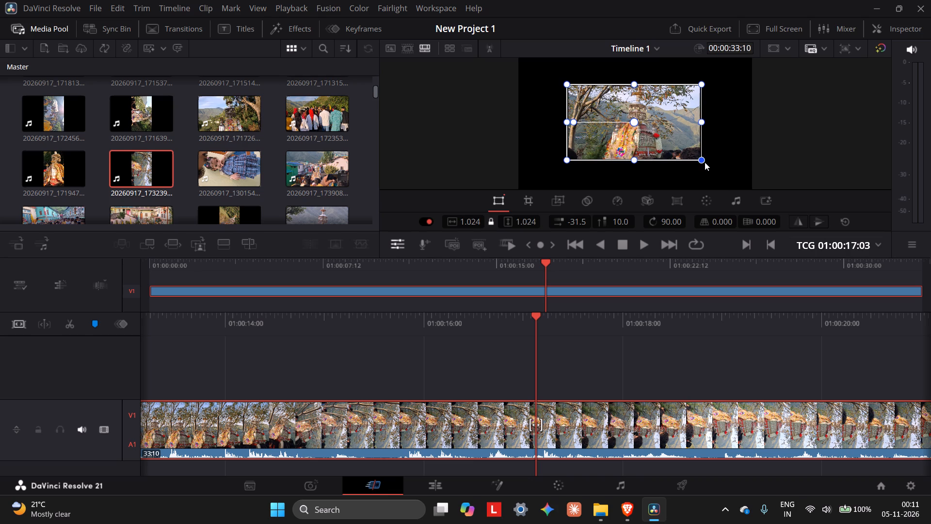
{"action": "left_click_drag", "start_coordinate": [705, 162], "coordinate": [742, 190]}
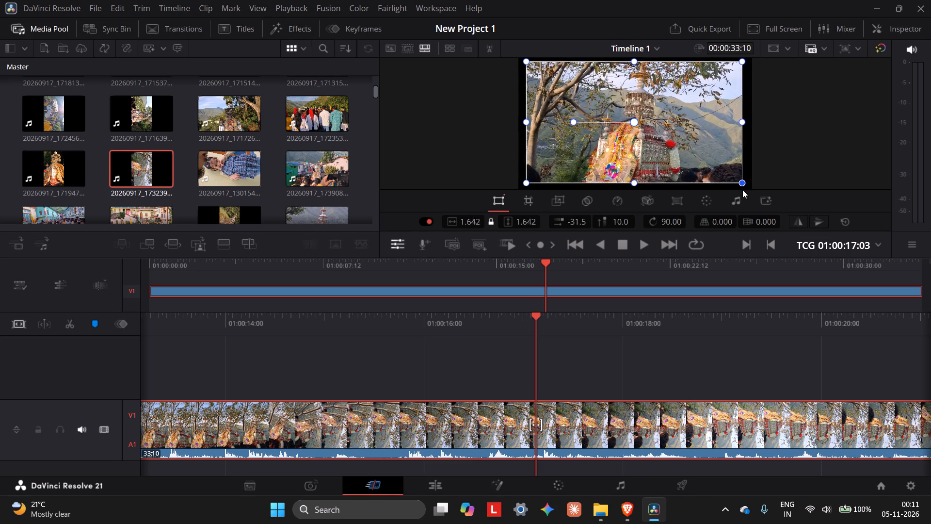
{"action": "left_click_drag", "start_coordinate": [742, 190], "coordinate": [751, 196]}
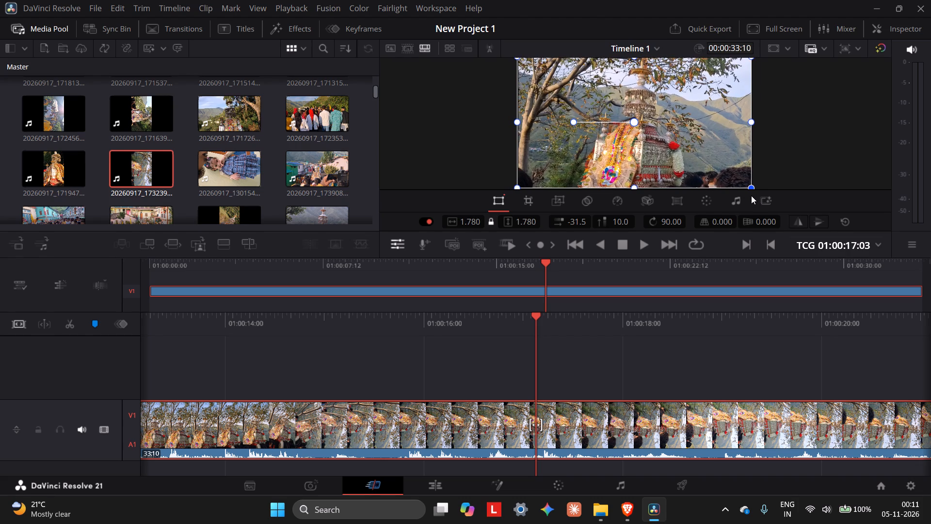
{"action": "left_click_drag", "start_coordinate": [751, 196], "coordinate": [752, 196]}
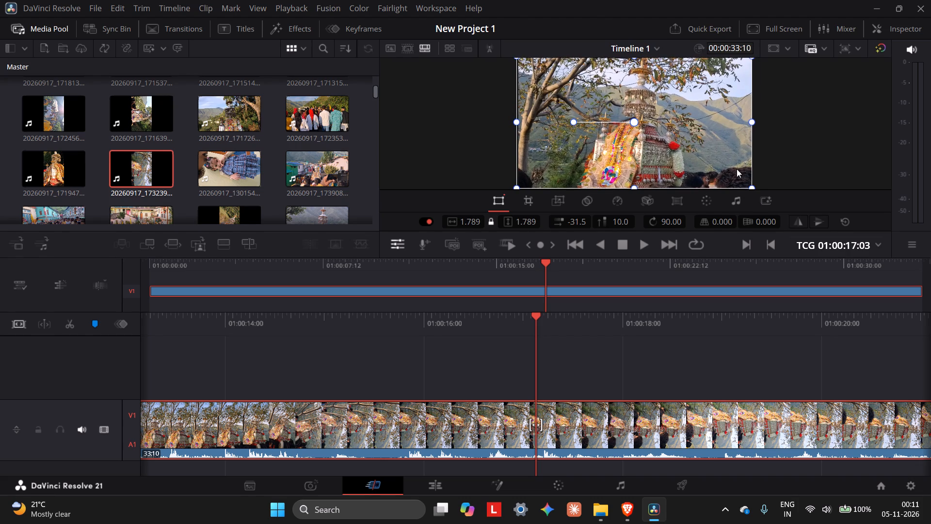
{"action": "left_click", "coordinate": [822, 110]}
{"action": "left_click", "coordinate": [521, 413]}
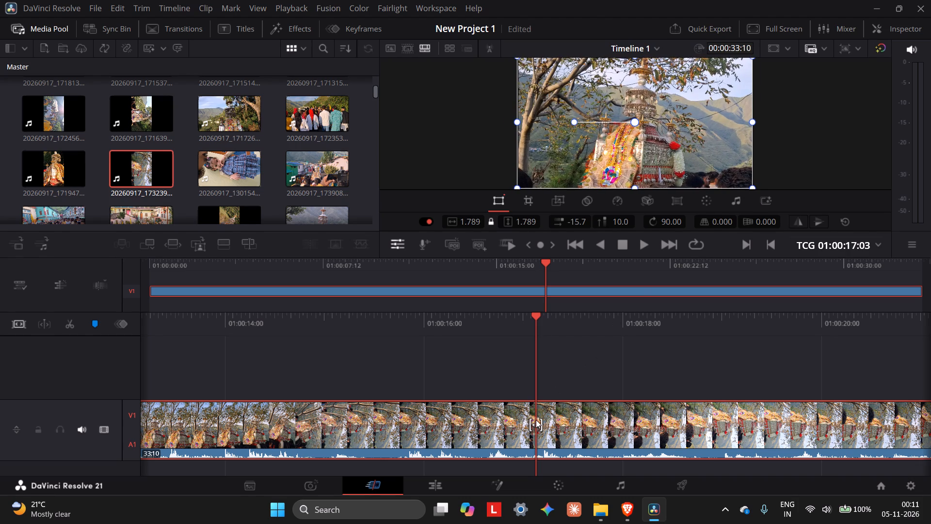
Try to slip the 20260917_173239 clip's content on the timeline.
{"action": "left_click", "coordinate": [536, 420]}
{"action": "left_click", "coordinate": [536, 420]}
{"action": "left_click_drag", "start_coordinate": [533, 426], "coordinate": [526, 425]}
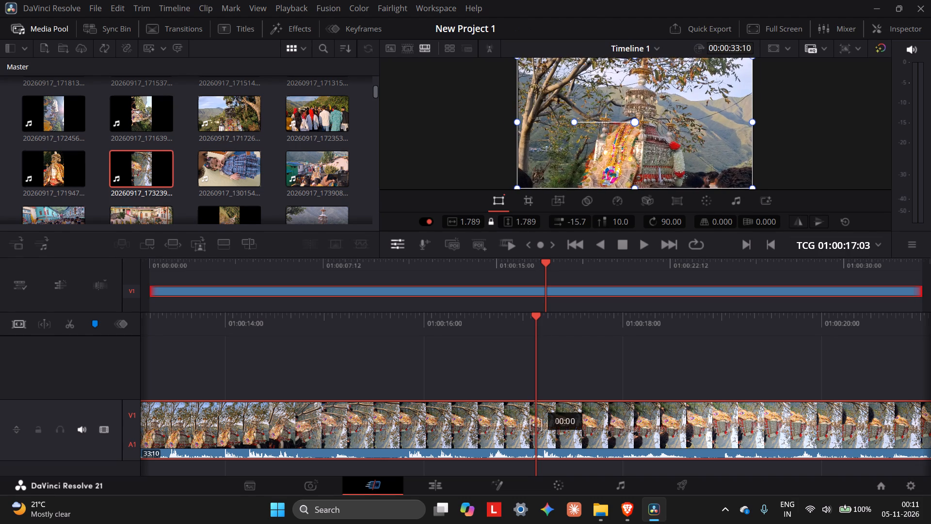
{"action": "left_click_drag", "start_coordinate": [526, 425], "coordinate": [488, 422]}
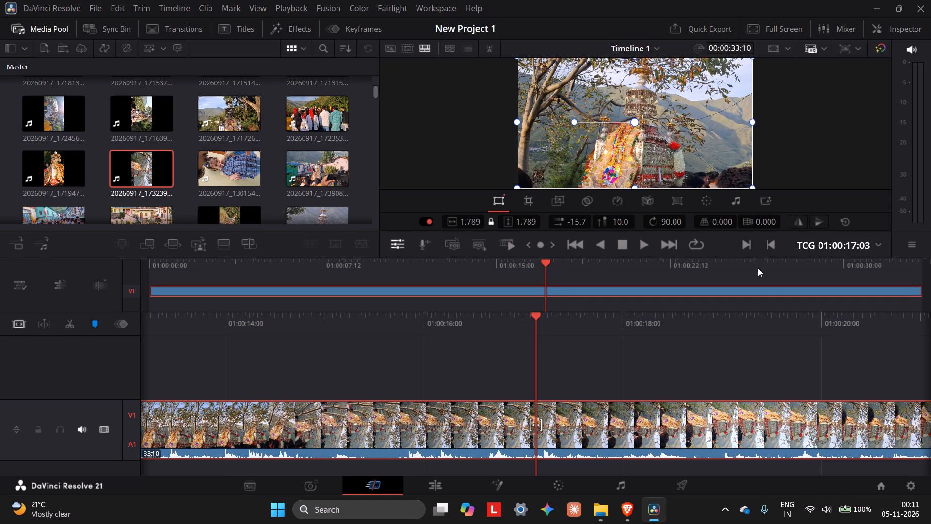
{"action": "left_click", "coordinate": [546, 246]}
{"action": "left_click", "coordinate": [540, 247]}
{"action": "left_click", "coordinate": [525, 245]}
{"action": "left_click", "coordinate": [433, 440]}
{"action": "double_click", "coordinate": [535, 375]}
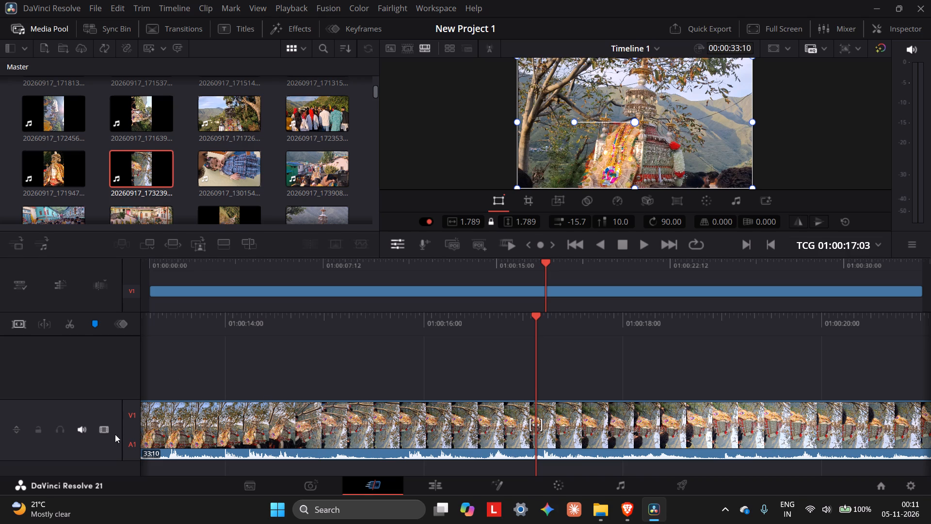
Scrub the 20260917_173239 clip towards the end of Timeline 1 and back to check the rotated, enlarged framing.
{"action": "scroll", "coordinate": [314, 416], "scroll_direction": "down", "scroll_amount": 2}
{"action": "scroll", "coordinate": [603, 376], "scroll_direction": "down", "scroll_amount": 3}
{"action": "scroll", "coordinate": [597, 368], "scroll_direction": "down", "scroll_amount": 2, "text": "ctrl"}
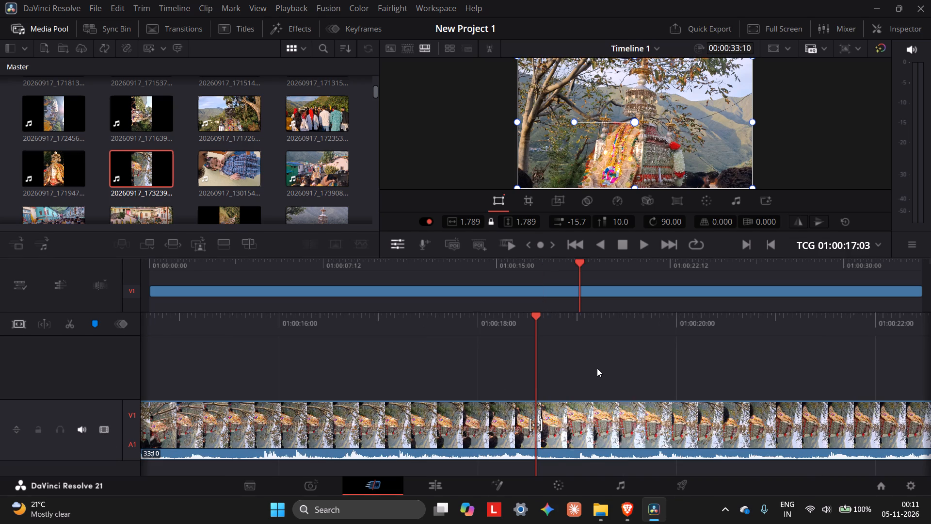
{"action": "scroll", "coordinate": [597, 368], "scroll_direction": "down", "scroll_amount": 17, "text": "ctrl"}
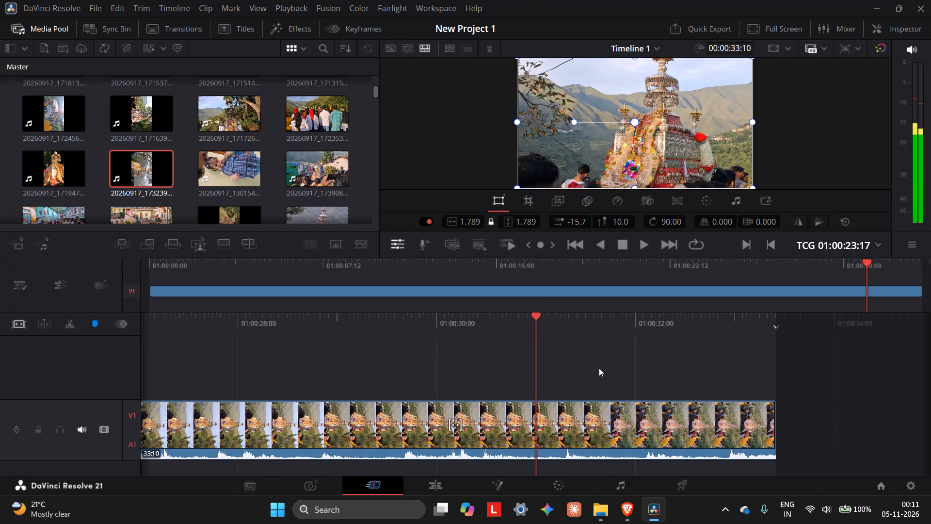
{"action": "scroll", "coordinate": [599, 368], "scroll_direction": "up", "scroll_amount": 6, "text": "ctrl"}
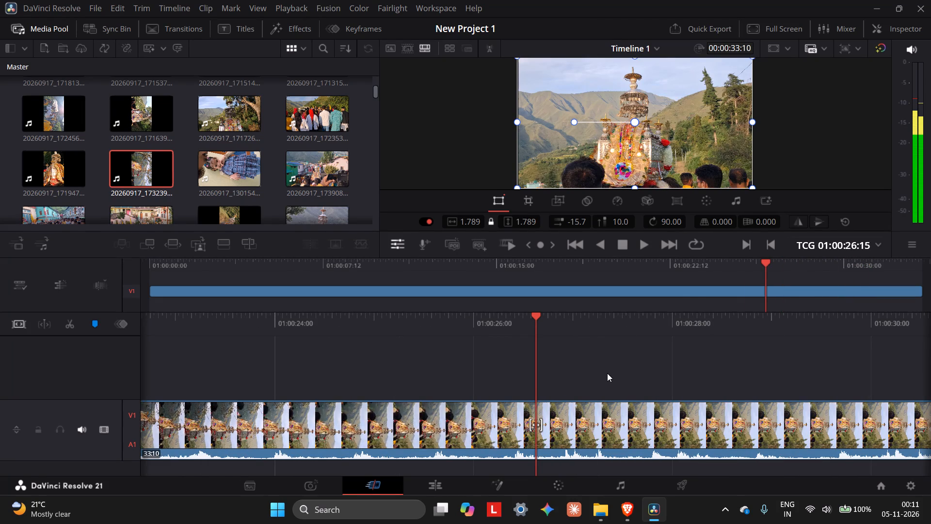
{"action": "scroll", "coordinate": [607, 373], "scroll_direction": "up", "scroll_amount": 13, "text": "ctrl"}
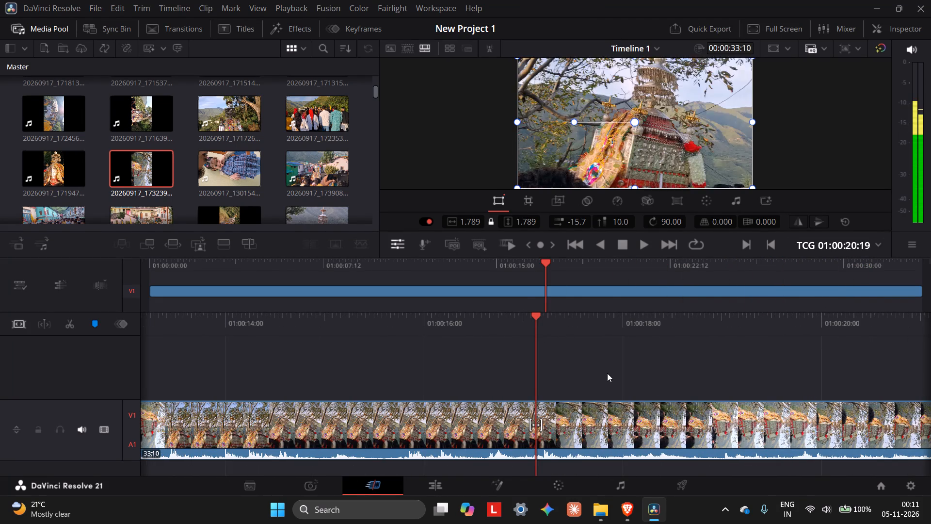
Play and scrub the 20260917_173239 clip through to the end of Timeline 1 to review the footage and its framing.
{"action": "scroll", "coordinate": [607, 373], "scroll_direction": "up", "scroll_amount": 1, "text": "ctrl"}
{"action": "key", "text": "space"}
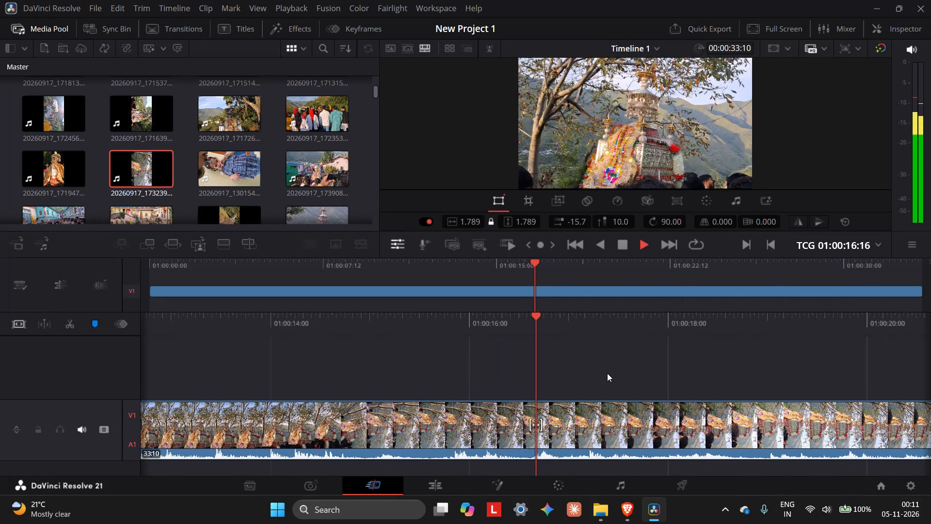
{"action": "left_click", "coordinate": [419, 434]}
{"action": "left_click_drag", "start_coordinate": [538, 332], "coordinate": [372, 340]}
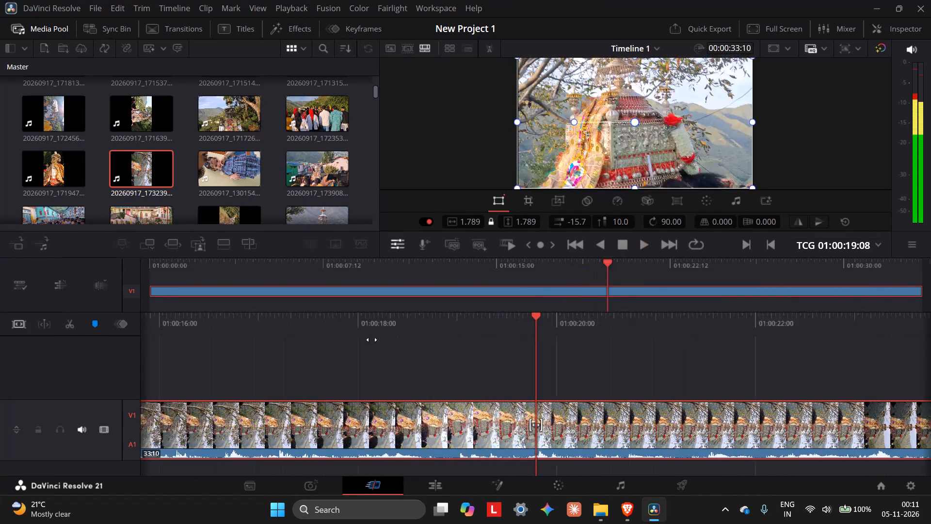
{"action": "left_click_drag", "start_coordinate": [372, 340], "coordinate": [930, 289]}
{"action": "left_click_drag", "start_coordinate": [389, 408], "coordinate": [409, 406]}
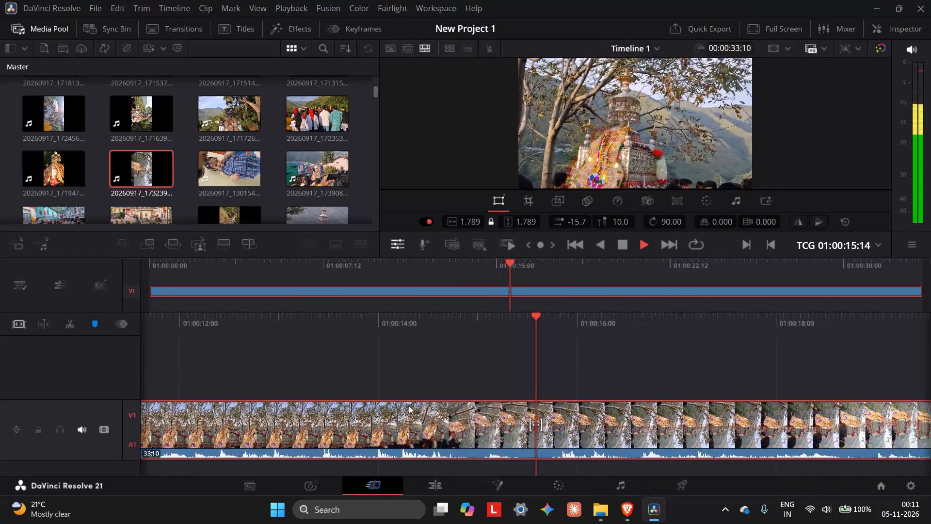
{"action": "left_click_drag", "start_coordinate": [409, 406], "coordinate": [615, 371]}
{"action": "left_click_drag", "start_coordinate": [500, 357], "coordinate": [665, 350]}
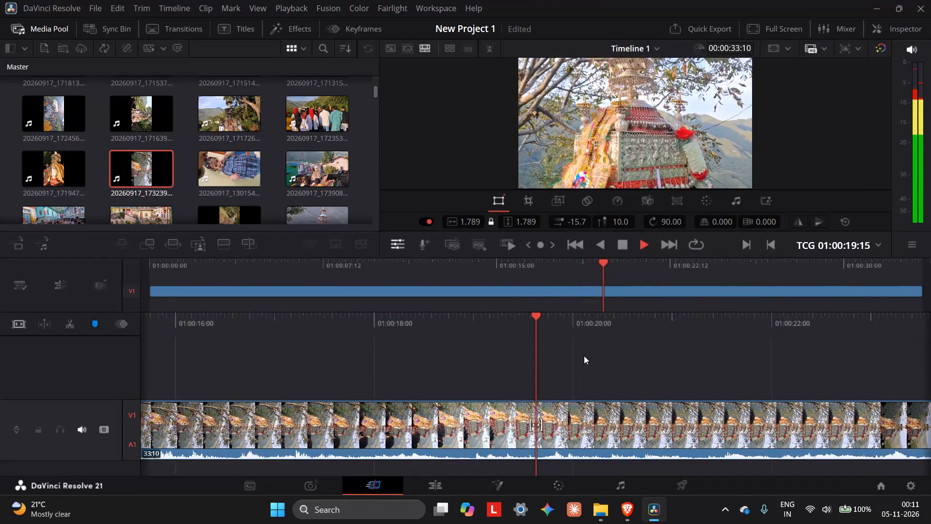
{"action": "scroll", "coordinate": [483, 394], "scroll_direction": "down", "scroll_amount": 4}
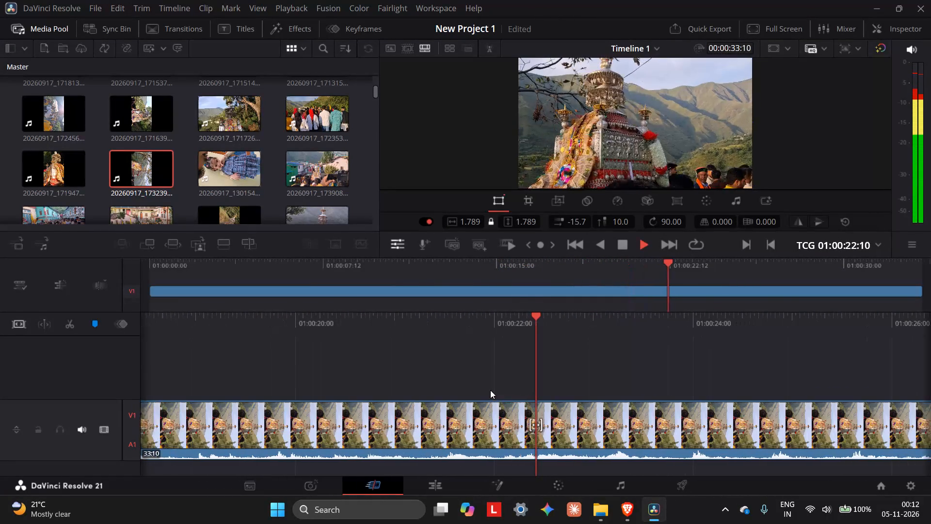
{"action": "scroll", "coordinate": [490, 391], "scroll_direction": "down", "scroll_amount": 13, "text": "ctrl"}
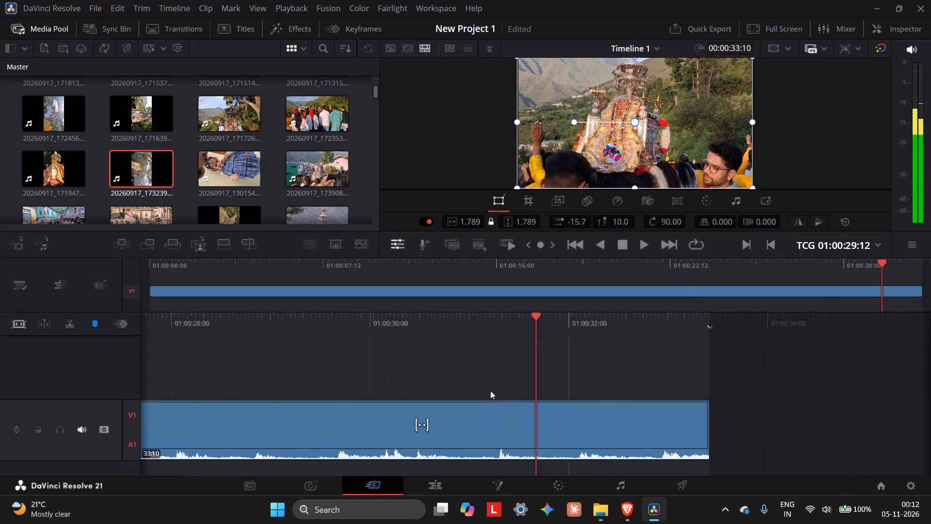
{"action": "scroll", "coordinate": [490, 391], "scroll_direction": "down", "scroll_amount": 15, "text": "ctrl"}
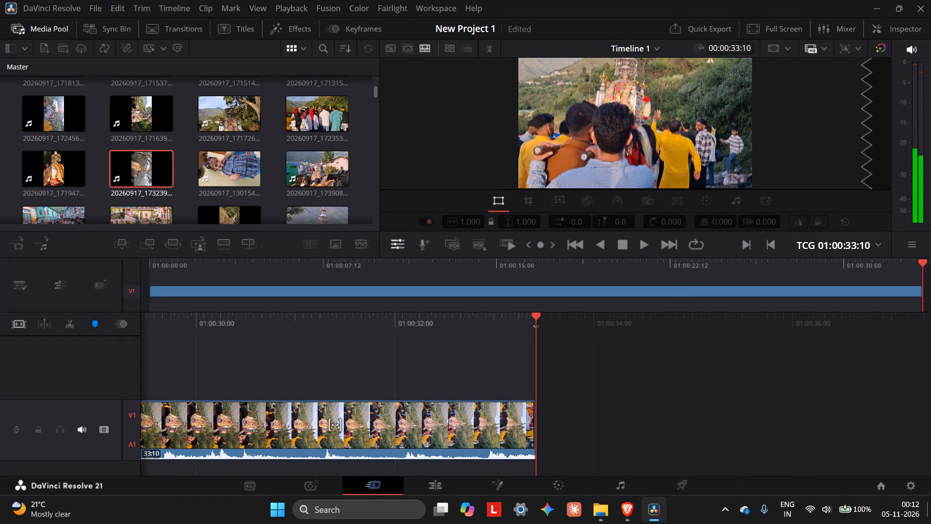
{"action": "scroll", "coordinate": [410, 446], "scroll_direction": "right", "scroll_amount": 9}
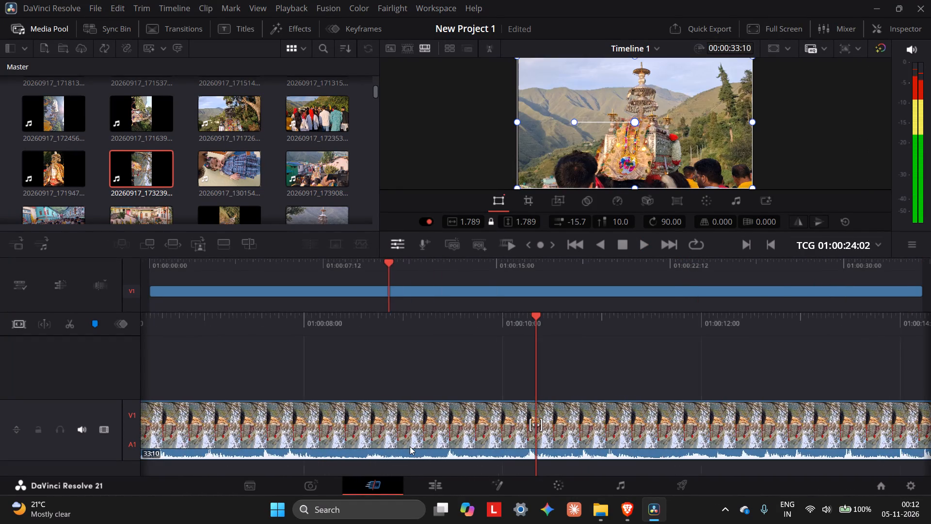
{"action": "scroll", "coordinate": [410, 446], "scroll_direction": "right", "scroll_amount": 20}
{"action": "scroll", "coordinate": [410, 446], "scroll_direction": "right", "scroll_amount": 20}
{"action": "scroll", "coordinate": [410, 446], "scroll_direction": "right", "scroll_amount": 20}
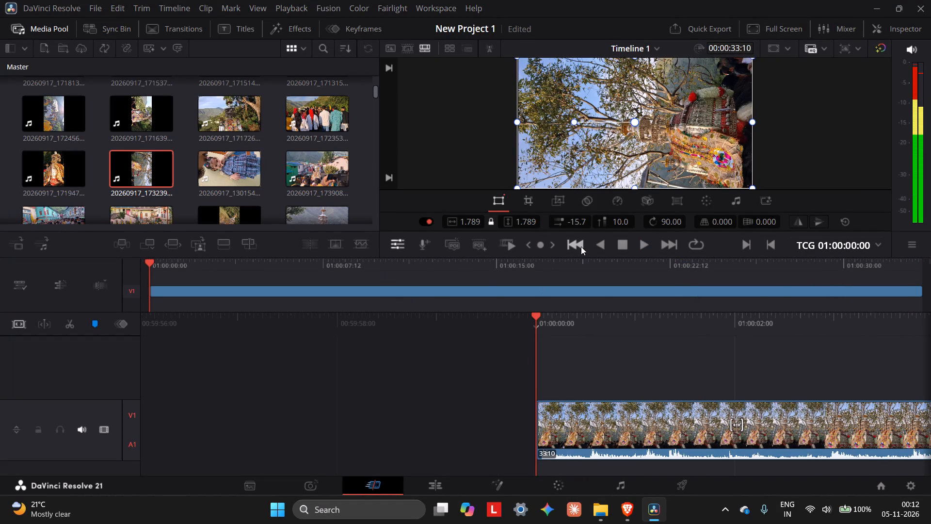
Play Timeline 1 from its start and again from about 16 seconds to check the clip's orientation in each part.
{"action": "left_click", "coordinate": [637, 246]}
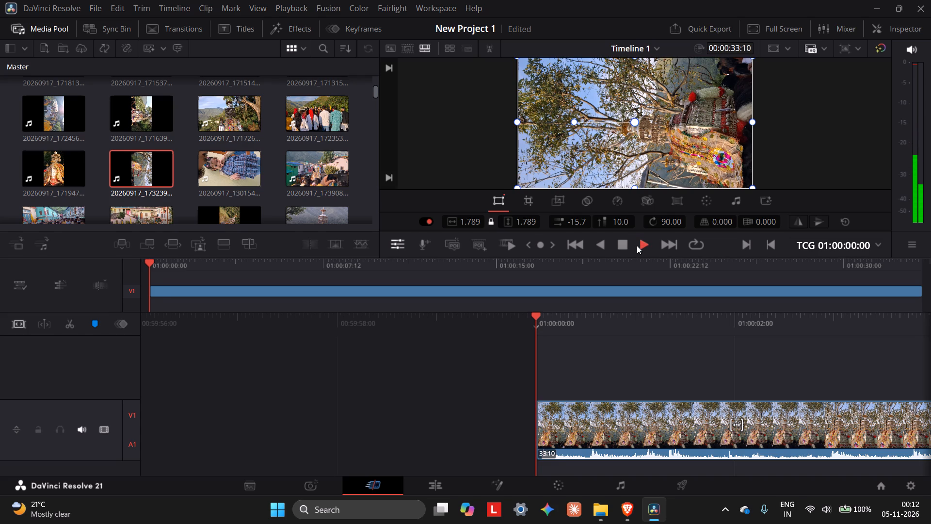
{"action": "left_click", "coordinate": [637, 246]}
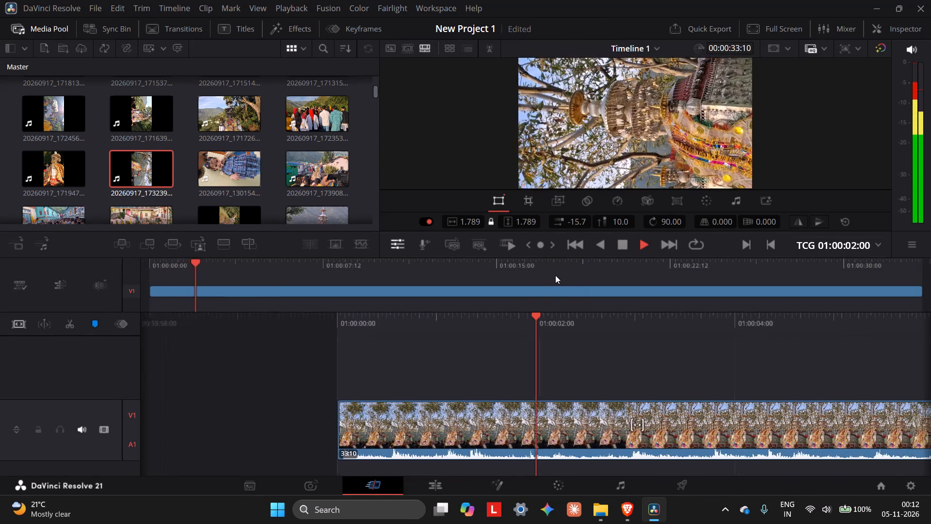
{"action": "left_click", "coordinate": [631, 246]}
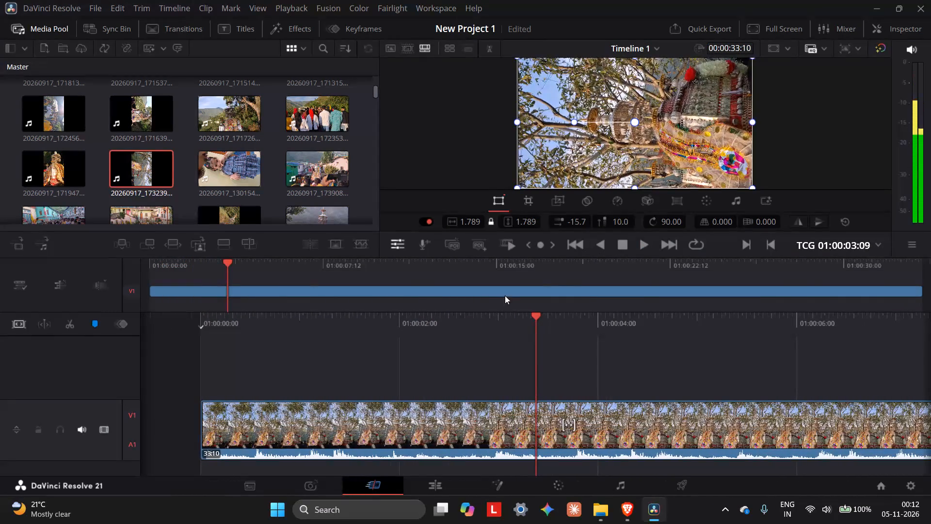
{"action": "left_click", "coordinate": [505, 293]}
{"action": "left_click_drag", "start_coordinate": [505, 293], "coordinate": [773, 292]}
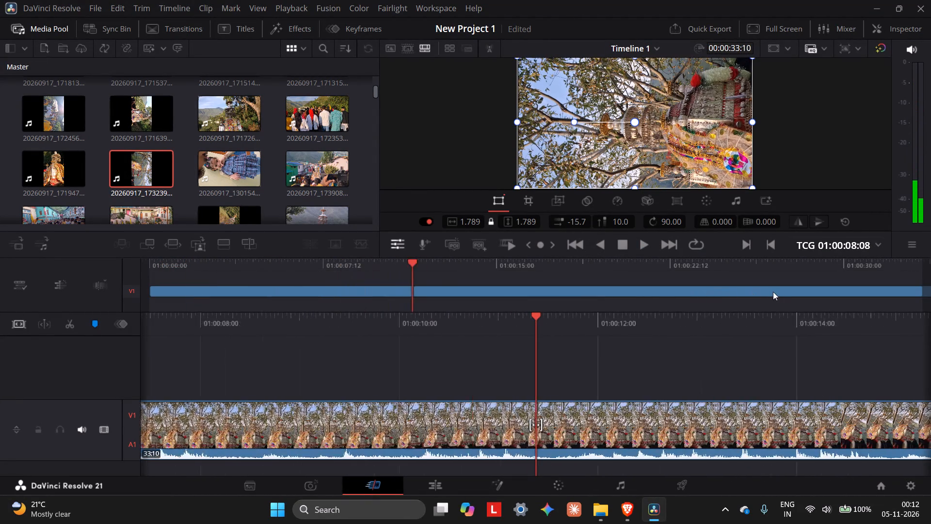
{"action": "left_click_drag", "start_coordinate": [773, 292], "coordinate": [893, 288]}
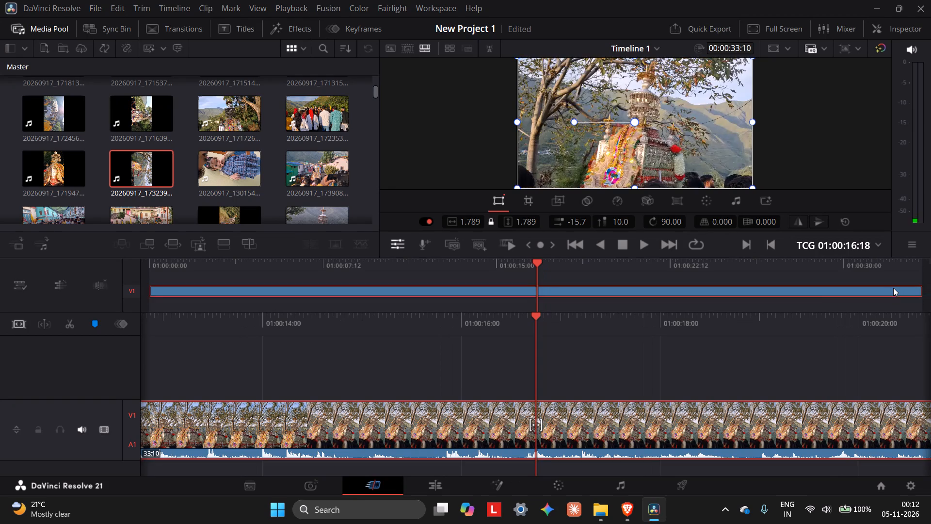
{"action": "left_click", "coordinate": [624, 250]}
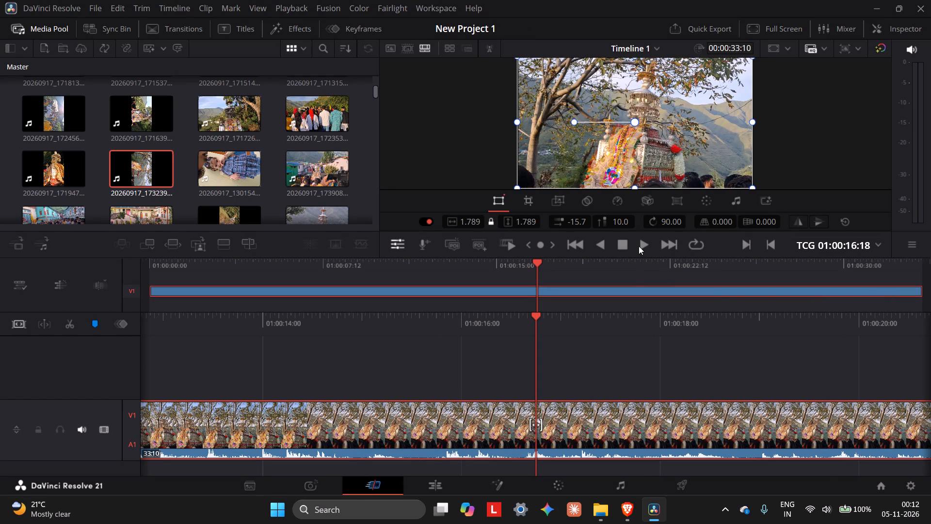
{"action": "left_click", "coordinate": [642, 246]}
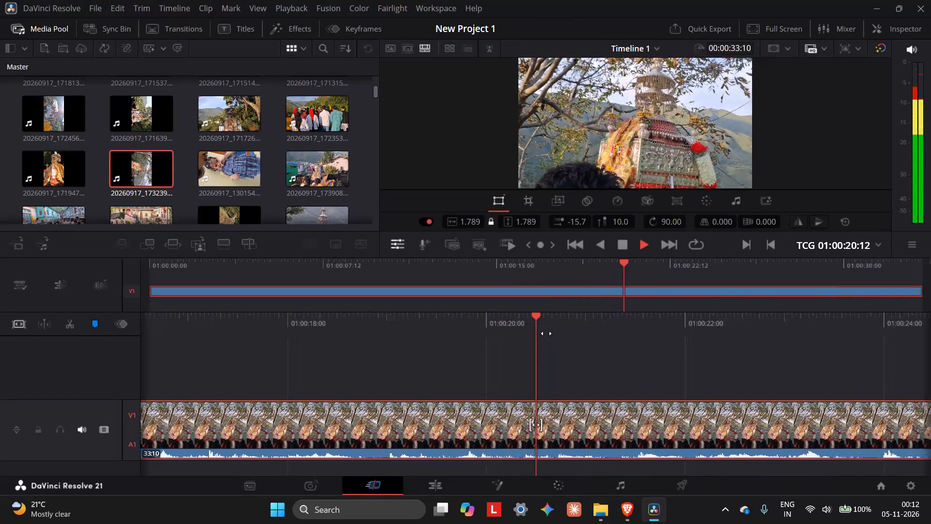
{"action": "left_click_drag", "start_coordinate": [416, 420], "coordinate": [533, 424]}
{"action": "left_click", "coordinate": [523, 417]}
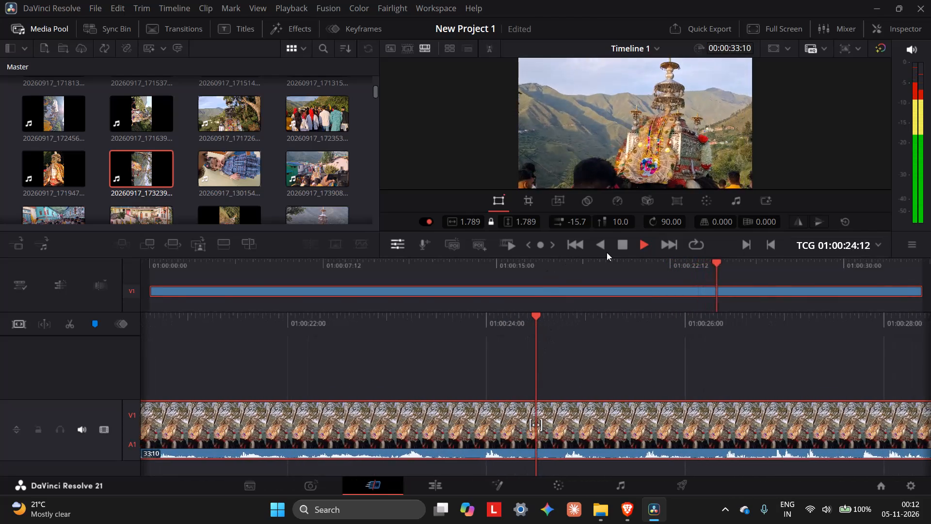
{"action": "left_click", "coordinate": [619, 250]}
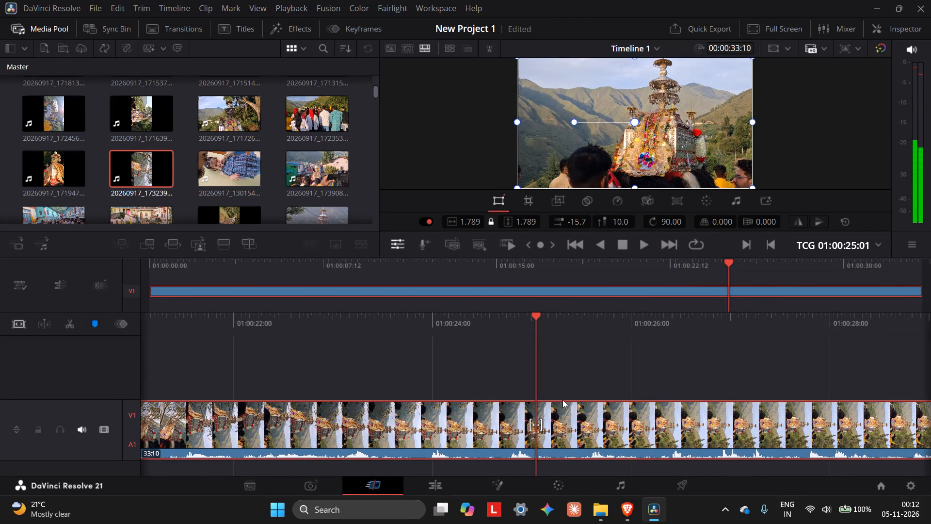
Step the playhead back through the clip from about 25 to about 13 seconds to examine where its orientation changes.
{"action": "key", "text": "Left"}
{"action": "key", "text": "Left"}
{"action": "key", "text": "Left"}
{"action": "key", "text": "Left"}
{"action": "key", "text": "Left"}
{"action": "key", "text": "Left"}
{"action": "key", "text": "Left"}
{"action": "key", "text": "Left"}
{"action": "key", "text": "Left"}
{"action": "key", "text": "Left"}
{"action": "key", "text": "Left"}
{"action": "key", "text": "Left"}
{"action": "key", "text": "Left"}
{"action": "key", "text": "Left"}
{"action": "key", "text": "Left"}
{"action": "key", "text": "Left"}
{"action": "key", "text": "Left"}
{"action": "key", "text": "Left"}
{"action": "key", "text": "Left"}
{"action": "key", "text": "Left"}
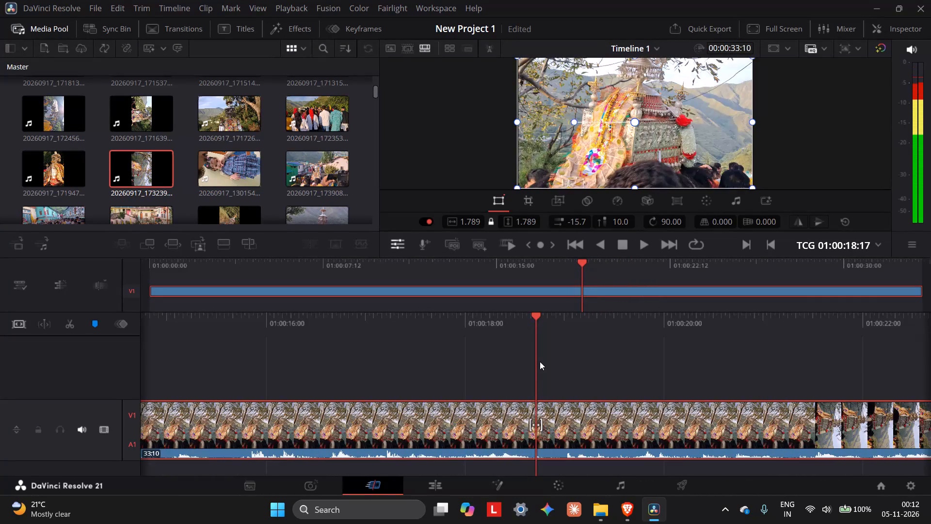
{"action": "key", "text": "Left"}
{"action": "key", "text": "Left"}
{"action": "key", "text": "Left"}
{"action": "key", "text": "Left"}
{"action": "key", "text": "Left"}
{"action": "key", "text": "Left"}
{"action": "key", "text": "Left"}
{"action": "key", "text": "Left"}
{"action": "key", "text": "Left"}
{"action": "key", "text": "Left"}
{"action": "key", "text": "Left"}
{"action": "key", "text": "Left"}
{"action": "key", "text": "Left"}
{"action": "key", "text": "Left"}
{"action": "key", "text": "Left"}
{"action": "key", "text": "Left"}
{"action": "key", "text": "Left"}
{"action": "key", "text": "Left"}
{"action": "key", "text": "Left"}
{"action": "key", "text": "Left"}
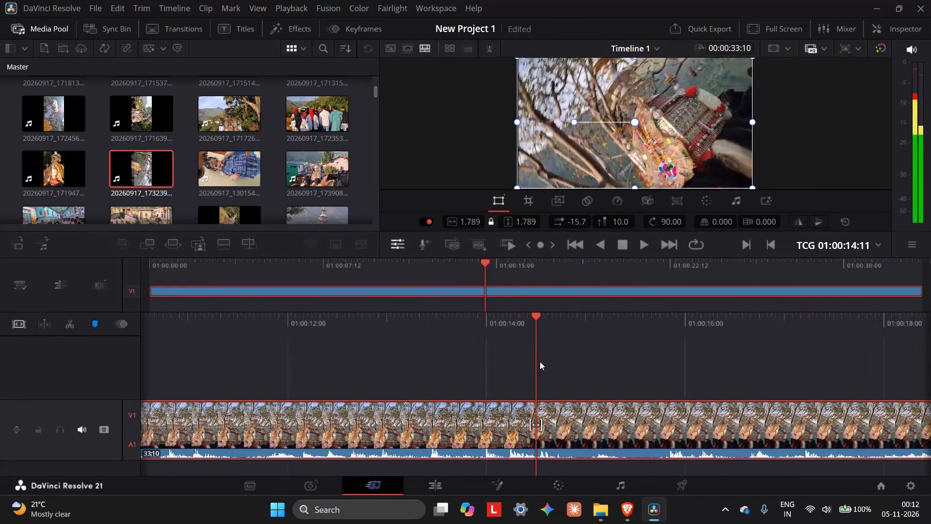
{"action": "key", "text": "Left"}
{"action": "key", "text": "Left"}
{"action": "key", "text": "Left"}
{"action": "key", "text": "Left"}
{"action": "key", "text": "Left"}
{"action": "key", "text": "Left"}
{"action": "key", "text": "Left"}
{"action": "key", "text": "Left"}
{"action": "key", "text": "Left"}
{"action": "key", "text": "Left"}
{"action": "key", "text": "Left"}
{"action": "key", "text": "Left"}
{"action": "key", "text": "Left"}
{"action": "key", "text": "Left"}
{"action": "key", "text": "Left"}
{"action": "key", "text": "Left"}
{"action": "key", "text": "Left"}
{"action": "key", "text": "Left"}
{"action": "key", "text": "Left"}
{"action": "key", "text": "Left"}
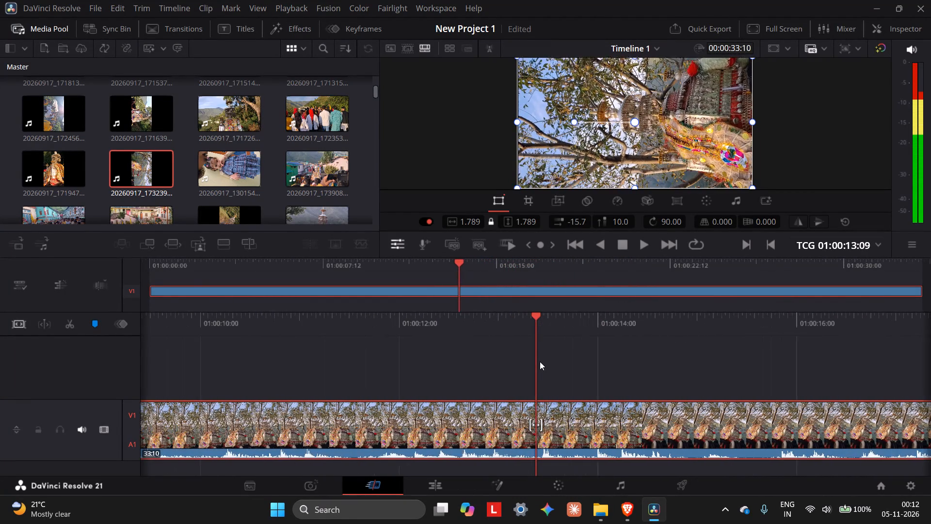
Jump to the end of the clip and step back to 01:00:28:21 to examine its closing part.
{"action": "key", "text": "Down"}
{"action": "key", "text": "Right"}
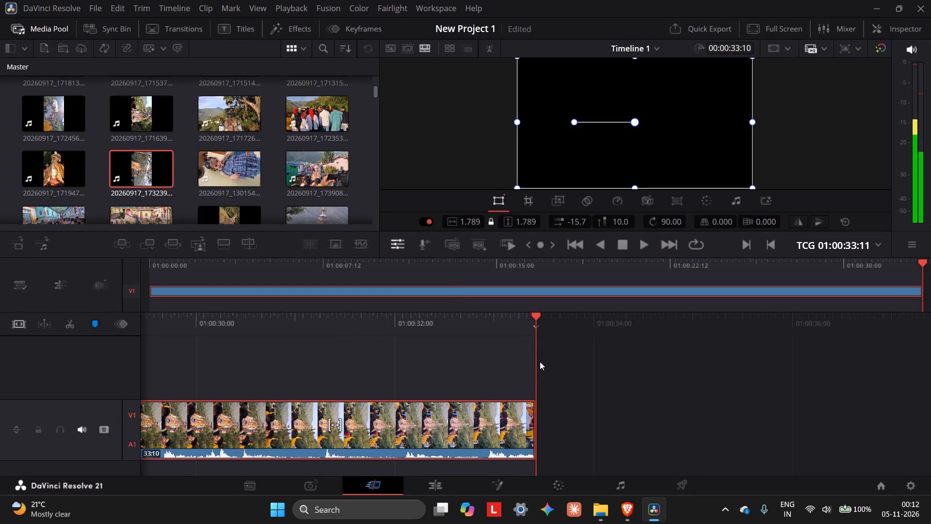
{"action": "key", "text": "Down"}
{"action": "key", "text": "Left"}
{"action": "key", "text": "Left"}
{"action": "key", "text": "Left"}
{"action": "key", "text": "Left"}
{"action": "key", "text": "Left"}
{"action": "key", "text": "Left"}
{"action": "key", "text": "Left"}
{"action": "key", "text": "Left"}
{"action": "key", "text": "Left"}
{"action": "key", "text": "Left"}
{"action": "key", "text": "Left"}
{"action": "key", "text": "Left"}
{"action": "key", "text": "Left"}
{"action": "key", "text": "Left"}
{"action": "key", "text": "Left"}
{"action": "key", "text": "Left"}
{"action": "key", "text": "Left"}
{"action": "key", "text": "Left"}
{"action": "key", "text": "Left"}
{"action": "key", "text": "Left"}
{"action": "key", "text": "Left"}
{"action": "key", "text": "Left"}
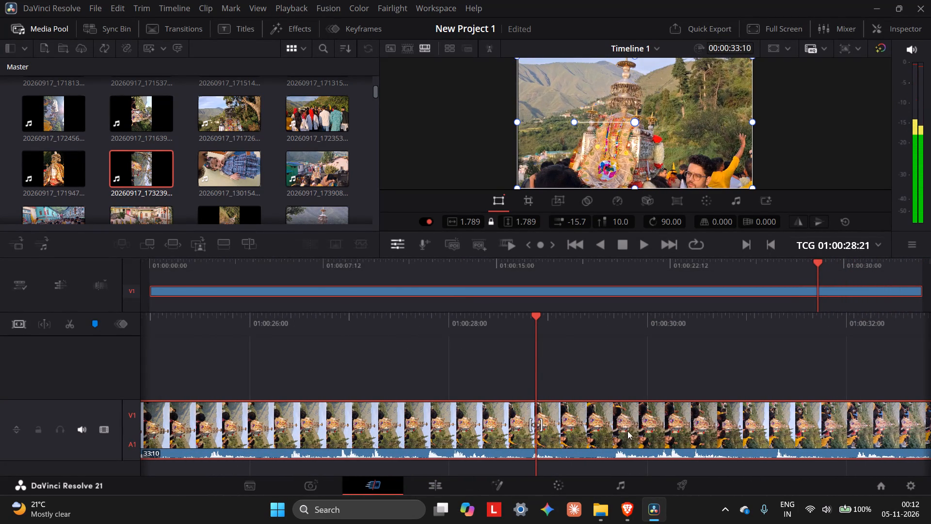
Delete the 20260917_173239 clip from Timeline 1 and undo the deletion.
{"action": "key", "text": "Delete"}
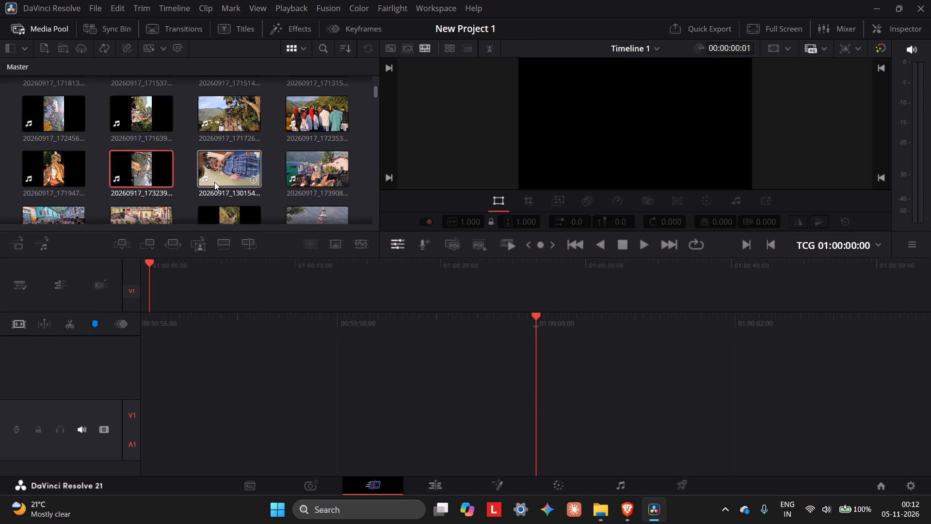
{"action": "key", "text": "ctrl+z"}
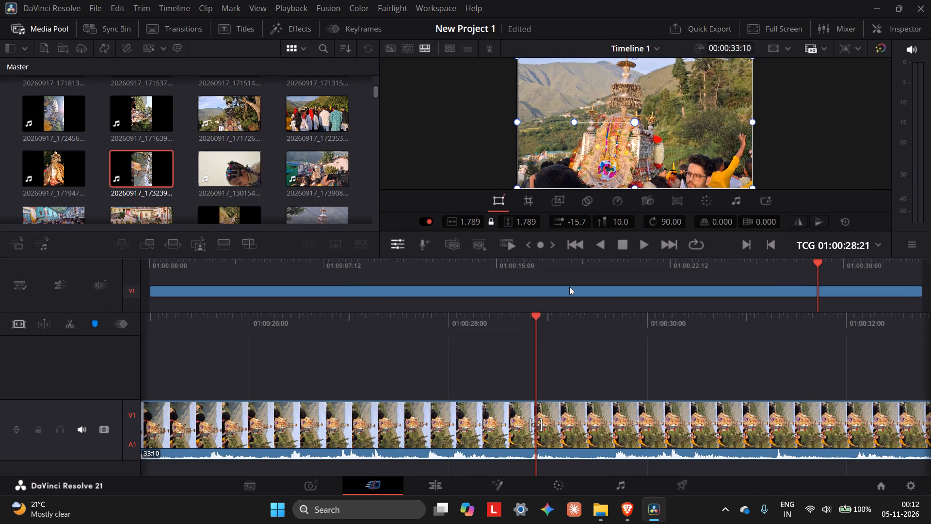
Scrub the 20260917_173239 clip back to about 14 seconds and forward to about 26 seconds to compare its sideways and upright parts.
{"action": "key", "text": "Left"}
{"action": "key", "text": "Left"}
{"action": "key", "text": "Left"}
{"action": "key", "text": "Left"}
{"action": "key", "text": "Left"}
{"action": "key", "text": "Left"}
{"action": "key", "text": "Left"}
{"action": "key", "text": "Left"}
{"action": "key", "text": "Left"}
{"action": "key", "text": "Left"}
{"action": "key", "text": "Left"}
{"action": "key", "text": "Left"}
{"action": "key", "text": "Left"}
{"action": "key", "text": "Left"}
{"action": "key", "text": "Left"}
{"action": "key", "text": "Left"}
{"action": "key", "text": "Left"}
{"action": "key", "text": "Left"}
{"action": "key", "text": "Left"}
{"action": "key", "text": "Left"}
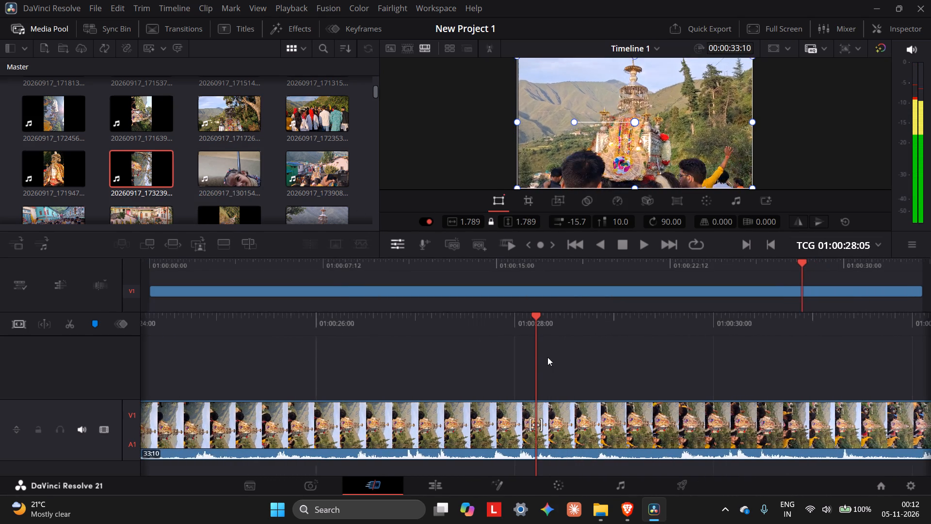
{"action": "scroll", "coordinate": [449, 360], "scroll_direction": "down", "scroll_amount": 5}
{"action": "left_click_drag", "start_coordinate": [399, 420], "coordinate": [410, 426]}
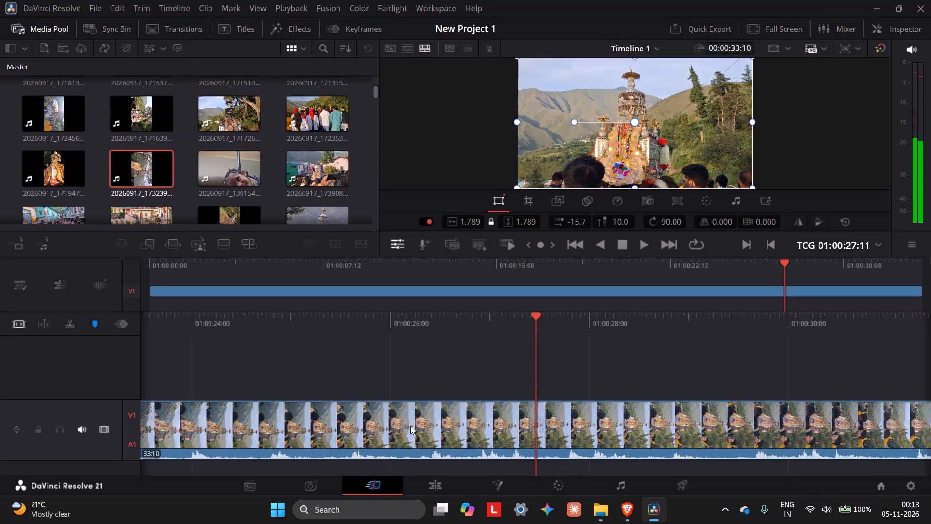
{"action": "left_click_drag", "start_coordinate": [410, 426], "coordinate": [930, 426]}
{"action": "left_click_drag", "start_coordinate": [413, 349], "coordinate": [848, 371]}
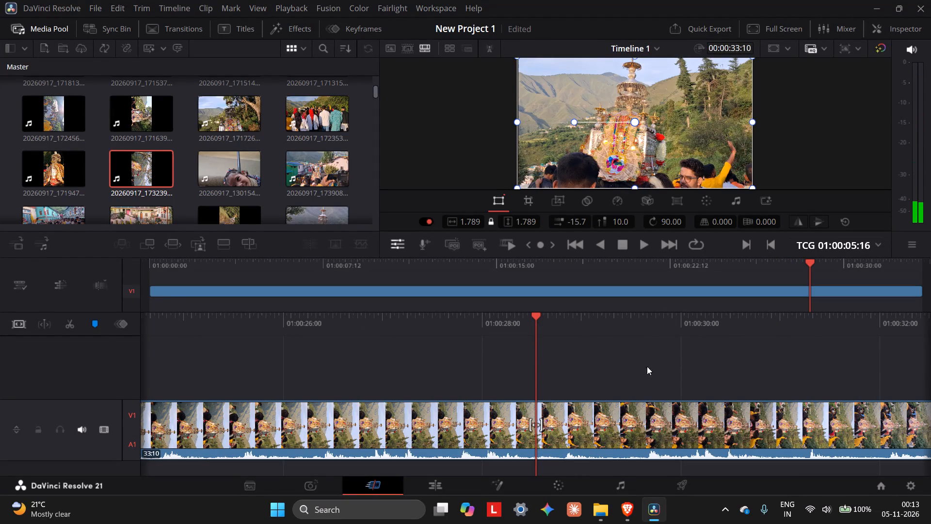
{"action": "left_click_drag", "start_coordinate": [540, 319], "coordinate": [930, 308]}
{"action": "scroll", "coordinate": [473, 343], "scroll_direction": "down", "scroll_amount": 5}
{"action": "scroll", "coordinate": [478, 343], "scroll_direction": "up", "scroll_amount": 3}
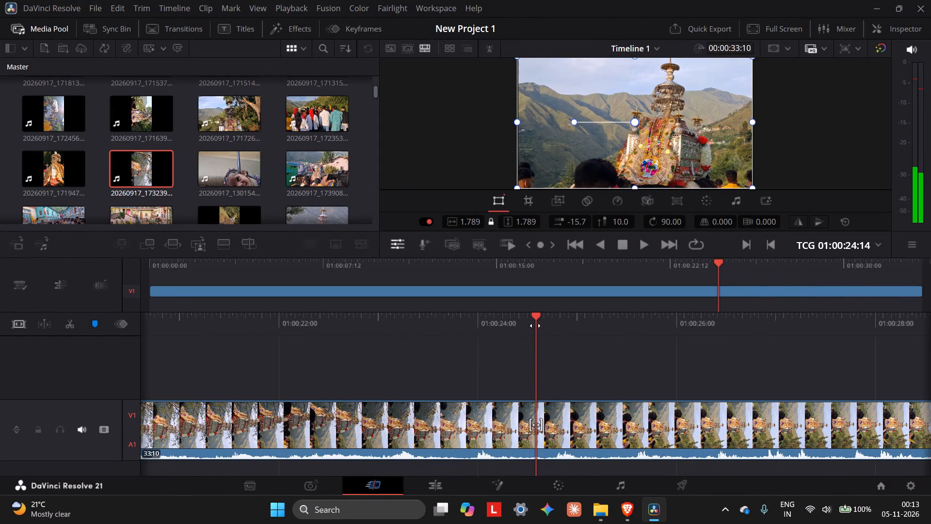
{"action": "left_click_drag", "start_coordinate": [535, 326], "coordinate": [930, 320]}
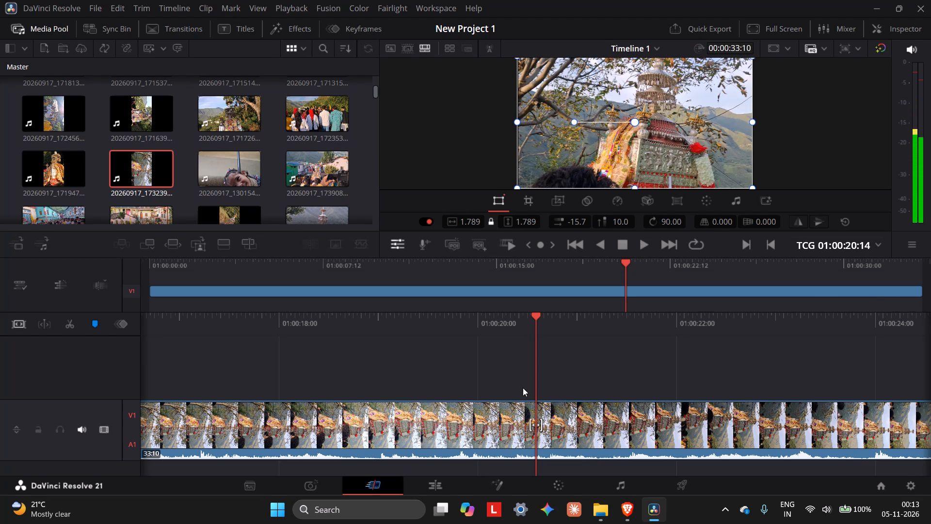
{"action": "left_click_drag", "start_coordinate": [536, 321], "coordinate": [807, 318]}
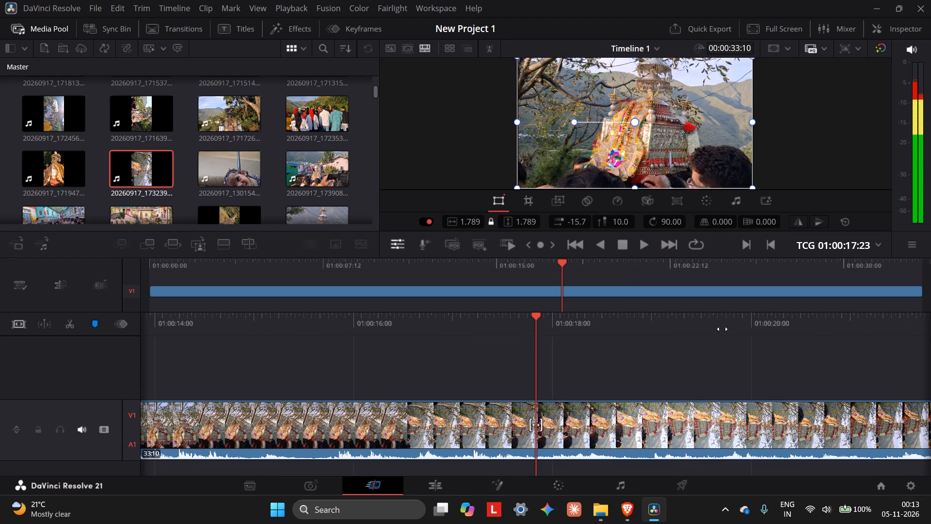
{"action": "left_click_drag", "start_coordinate": [536, 327], "coordinate": [846, 329]}
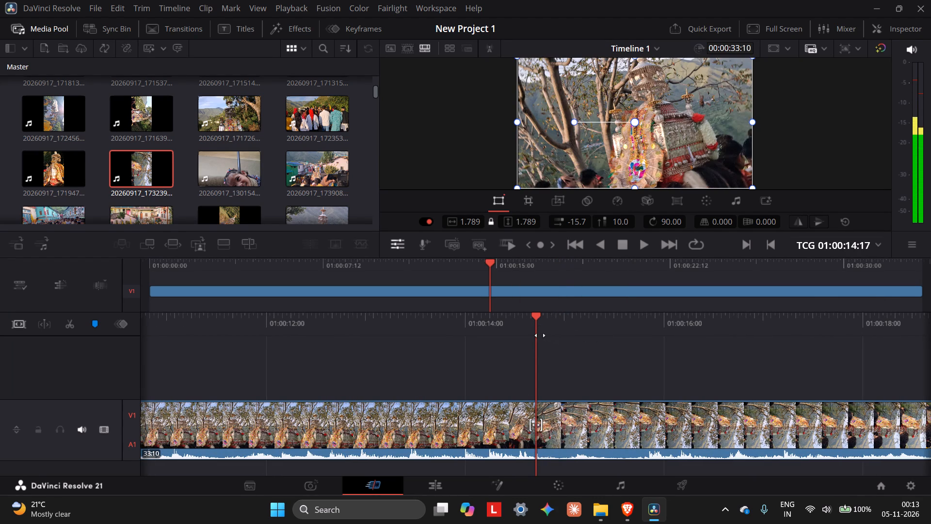
{"action": "left_click_drag", "start_coordinate": [539, 335], "coordinate": [29, 338]}
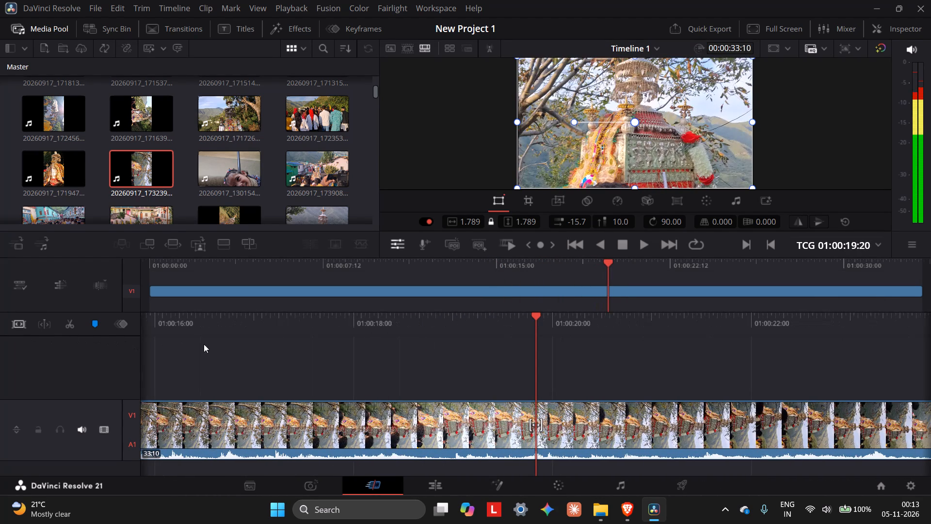
{"action": "left_click_drag", "start_coordinate": [531, 322], "coordinate": [147, 344]}
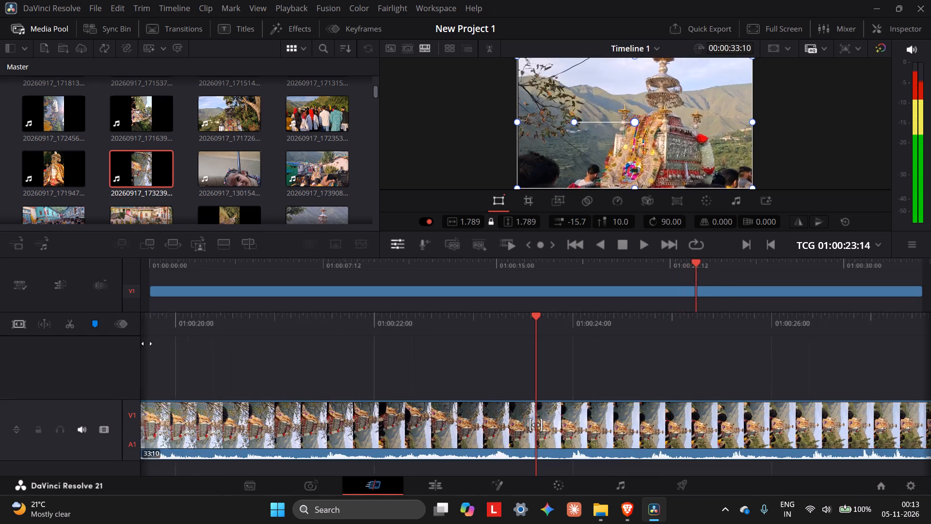
{"action": "left_click_drag", "start_coordinate": [147, 344], "coordinate": [94, 344]}
{"action": "left_click_drag", "start_coordinate": [534, 324], "coordinate": [272, 330]}
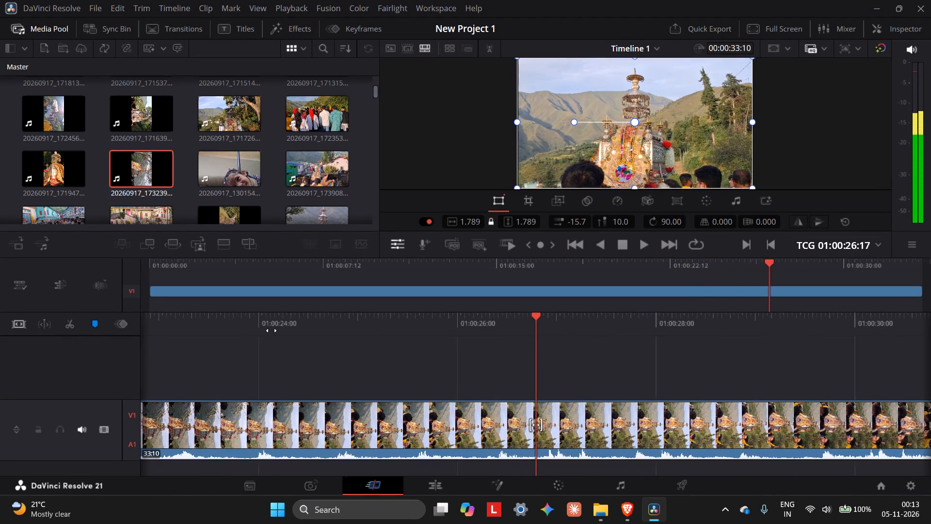
Scrub the 20260917_173239 clip back to about 13 seconds and forward to 01:00:15:22 to examine where its orientation changes.
{"action": "left_click_drag", "start_coordinate": [272, 330], "coordinate": [930, 349]}
{"action": "left_click_drag", "start_coordinate": [538, 322], "coordinate": [653, 322]}
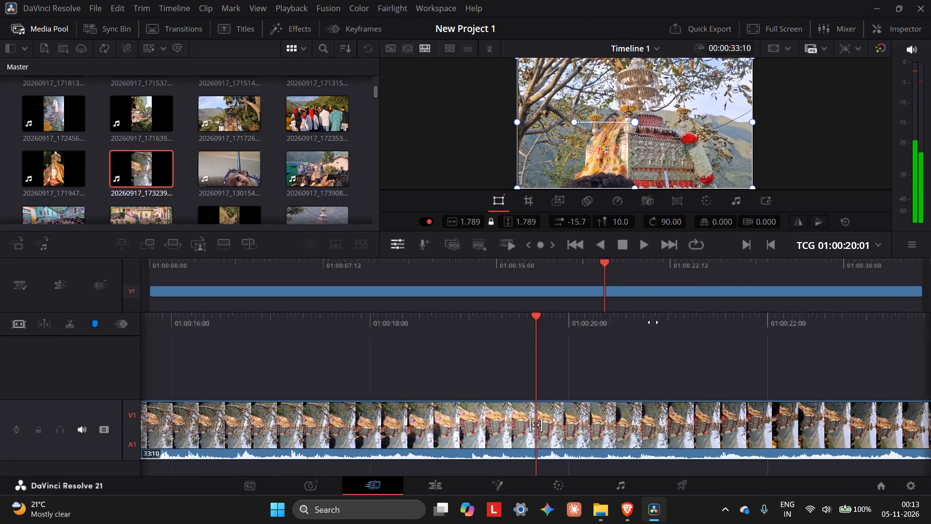
{"action": "left_click_drag", "start_coordinate": [653, 322], "coordinate": [874, 323]}
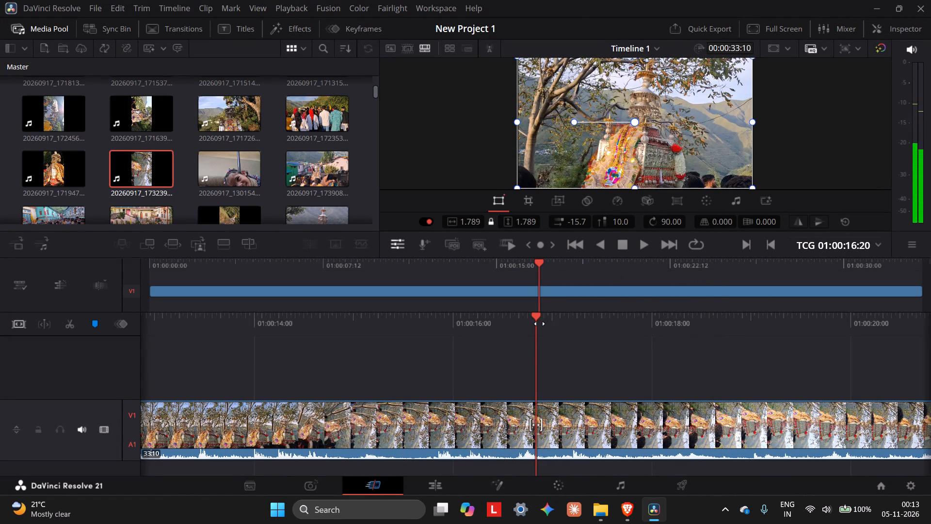
{"action": "left_click_drag", "start_coordinate": [540, 324], "coordinate": [890, 311]}
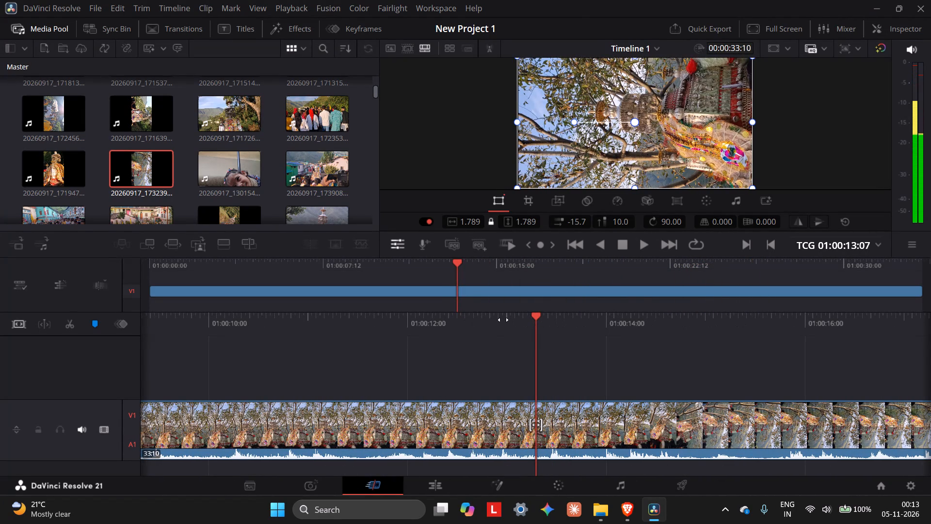
{"action": "left_click_drag", "start_coordinate": [539, 325], "coordinate": [518, 324]}
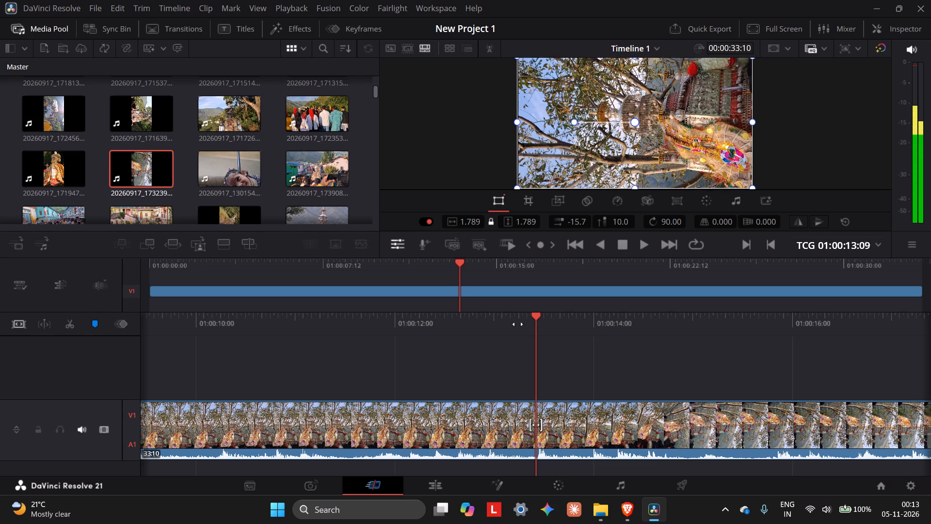
{"action": "left_click_drag", "start_coordinate": [518, 324], "coordinate": [354, 336]}
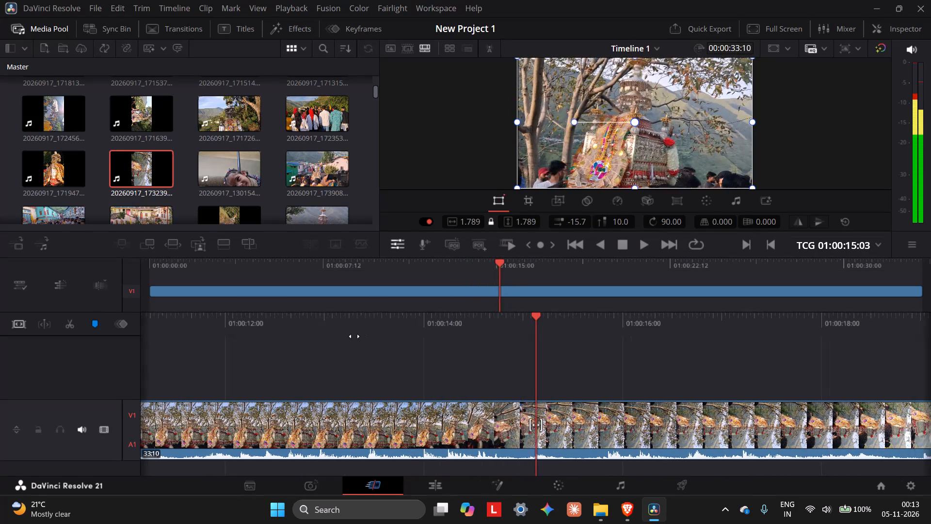
{"action": "left_click_drag", "start_coordinate": [354, 336], "coordinate": [283, 337]}
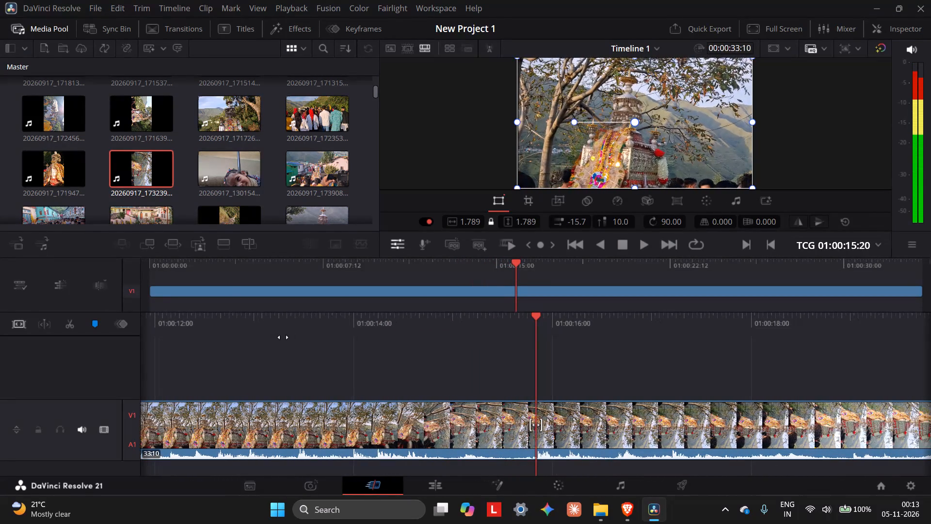
{"action": "left_click_drag", "start_coordinate": [283, 337], "coordinate": [277, 337]}
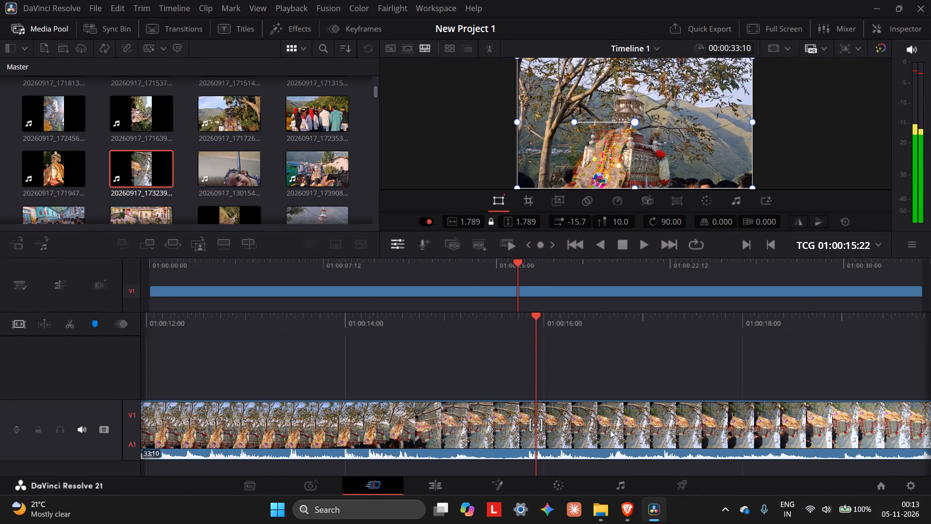
{"action": "double_click", "coordinate": [537, 422]}
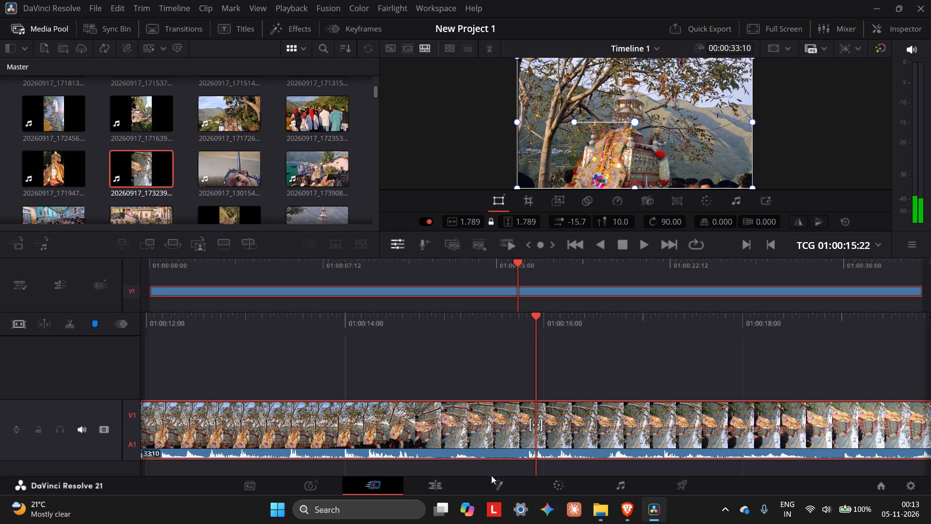
Look through the Edit, Media, Fusion and Color pages and the Crop controls for a way to split the clip.
{"action": "left_click", "coordinate": [444, 480]}
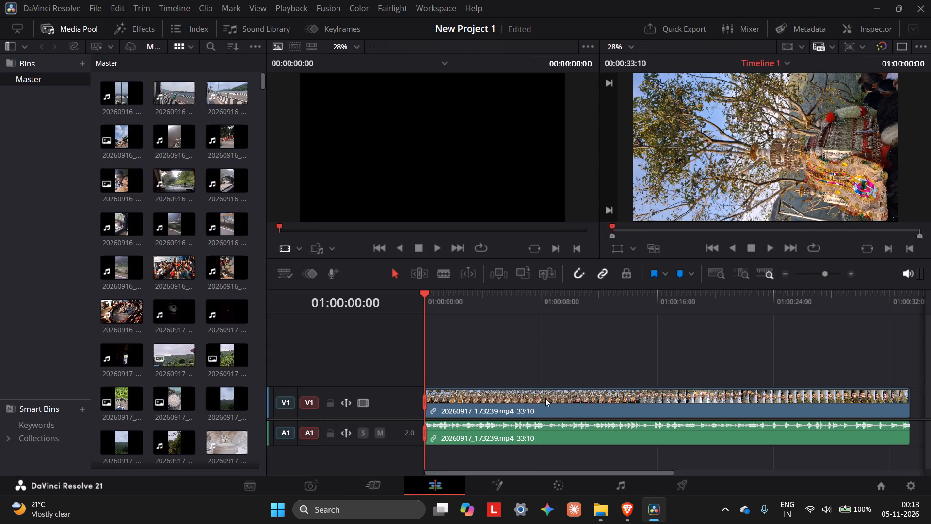
{"action": "left_click", "coordinate": [382, 487]}
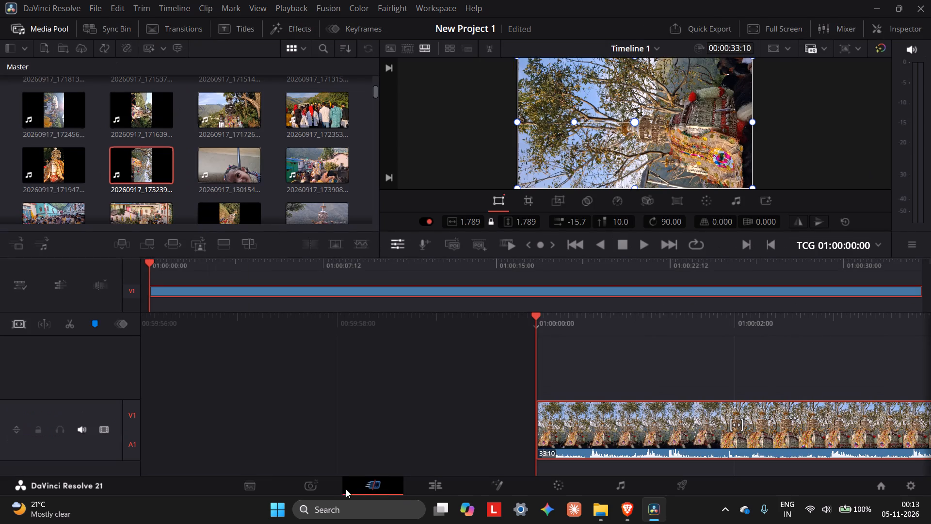
{"action": "left_click", "coordinate": [263, 490]}
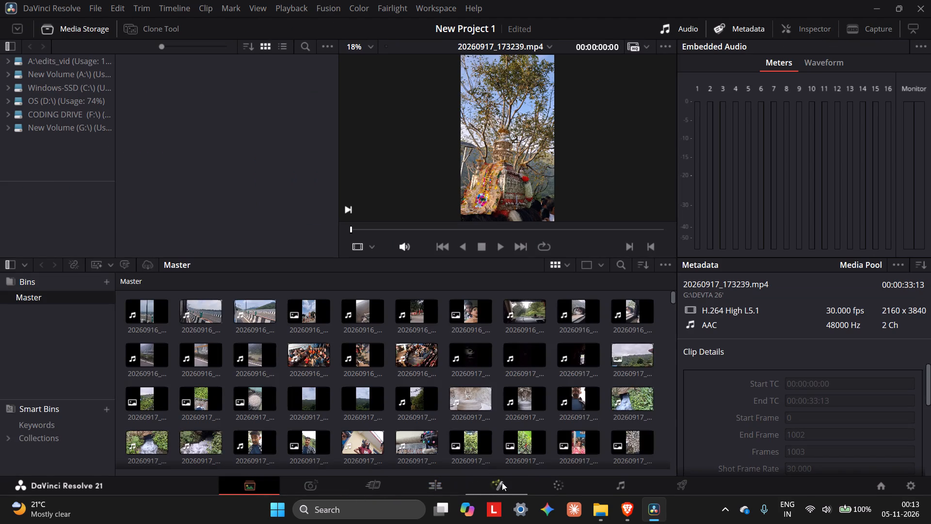
{"action": "left_click", "coordinate": [502, 482]}
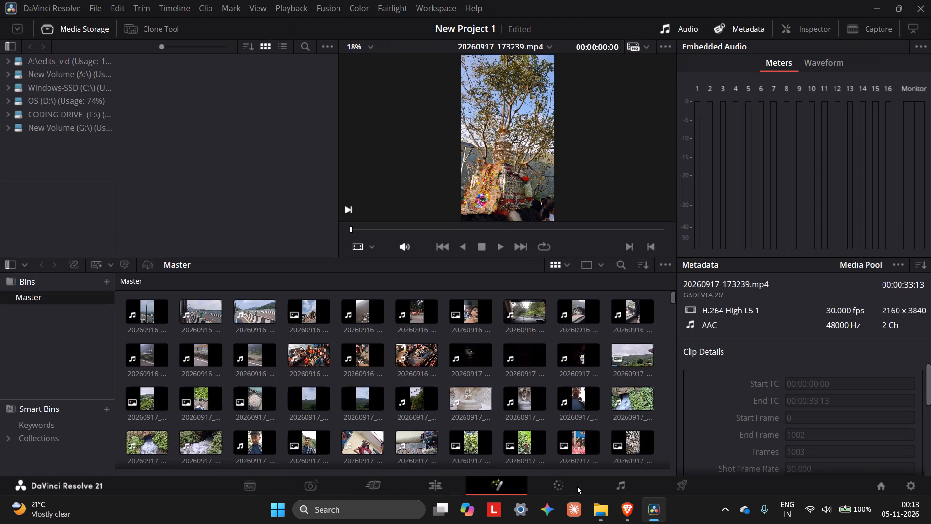
{"action": "left_click", "coordinate": [612, 487]}
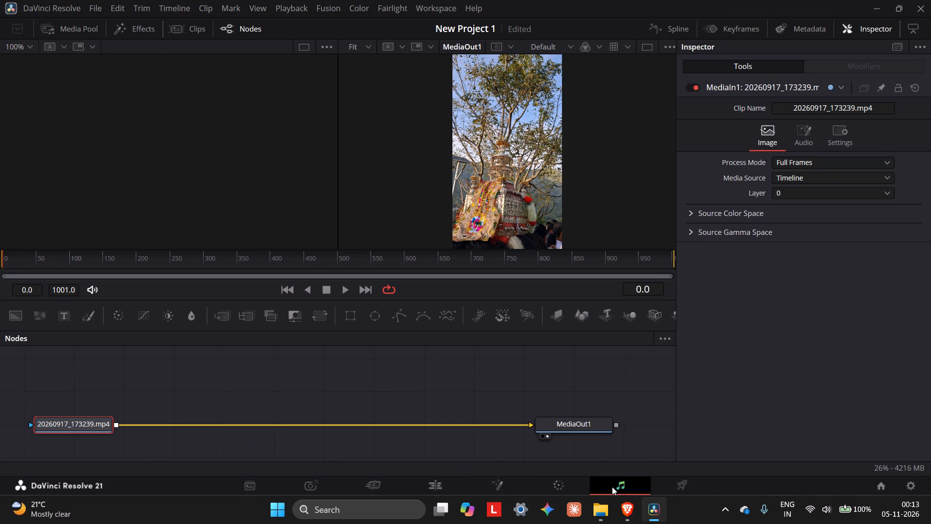
{"action": "left_click", "coordinate": [574, 488]}
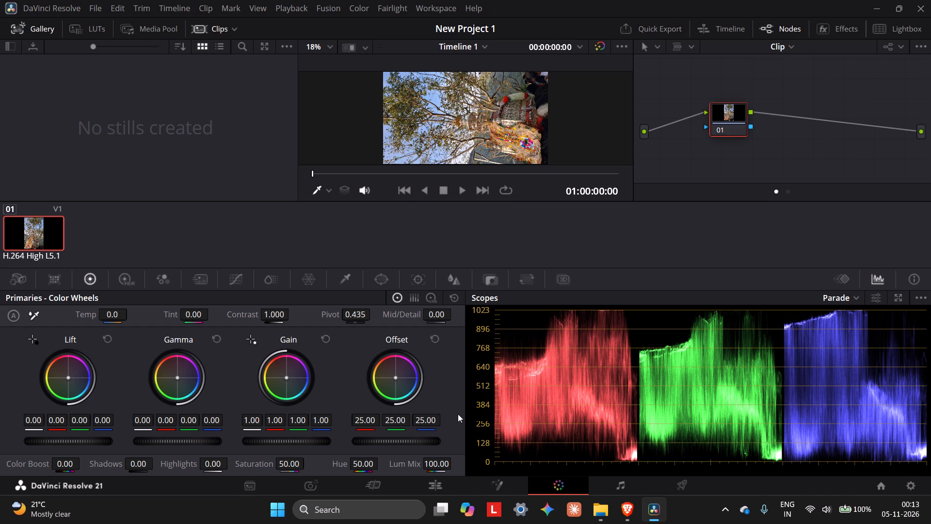
{"action": "left_click", "coordinate": [504, 483]}
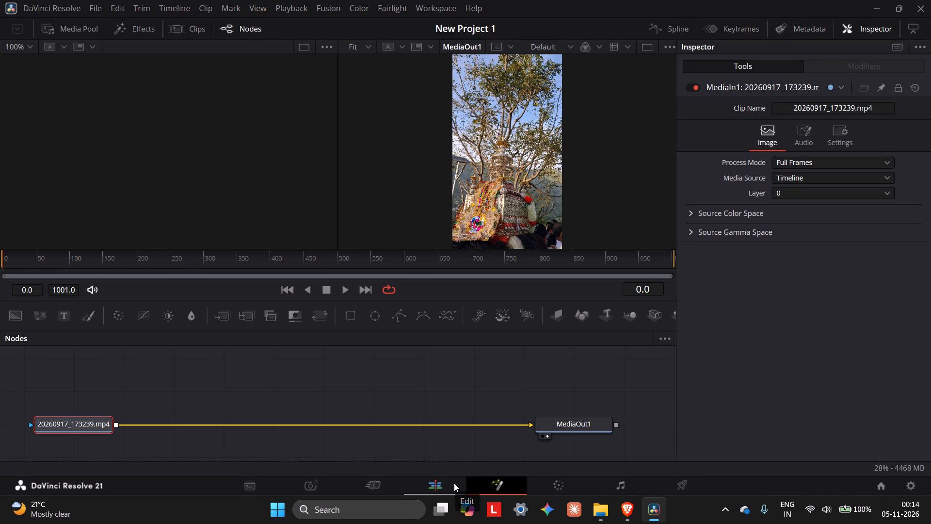
{"action": "left_click", "coordinate": [454, 483]}
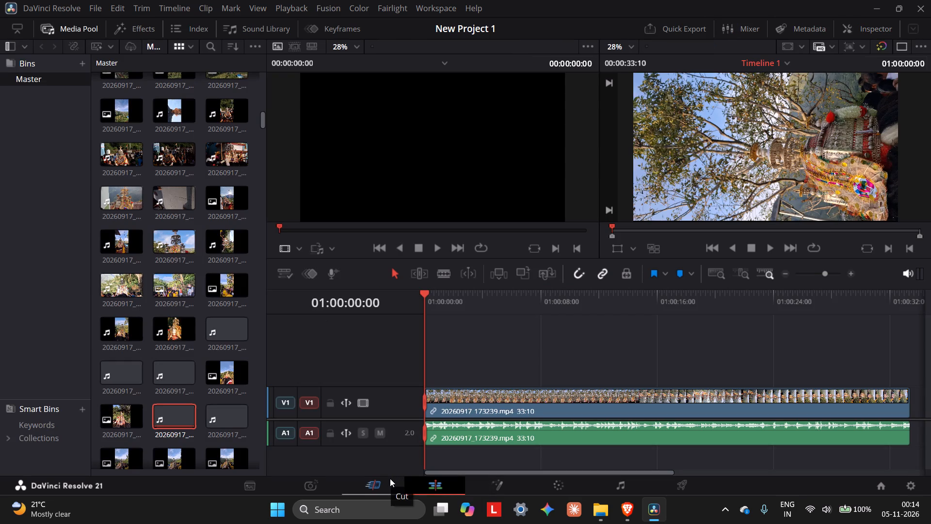
{"action": "left_click", "coordinate": [390, 478]}
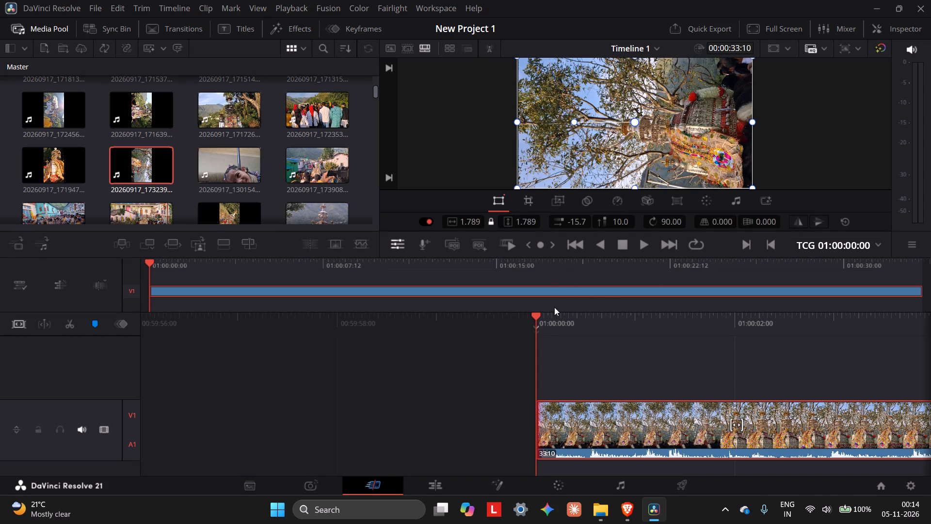
{"action": "left_click", "coordinate": [534, 200]}
{"action": "left_click", "coordinate": [503, 200]}
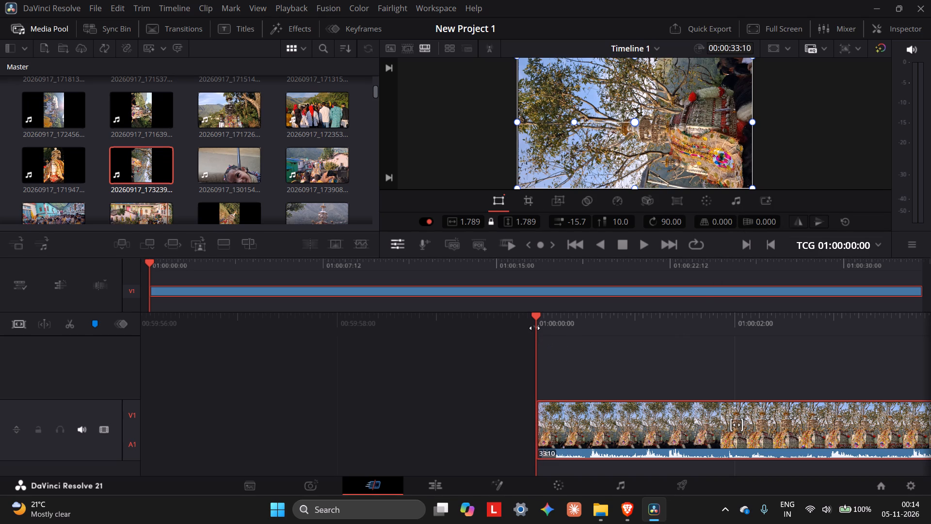
Scrub from the clip's start to about 8 seconds and play through to 01:00:16:21 to review the change of orientation.
{"action": "left_click_drag", "start_coordinate": [535, 328], "coordinate": [0, 324]}
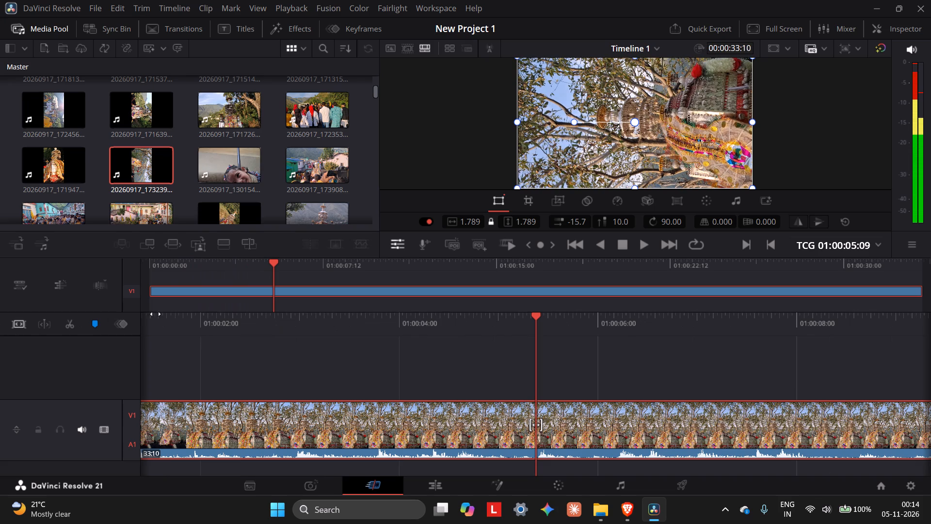
{"action": "left_click_drag", "start_coordinate": [535, 327], "coordinate": [191, 327]}
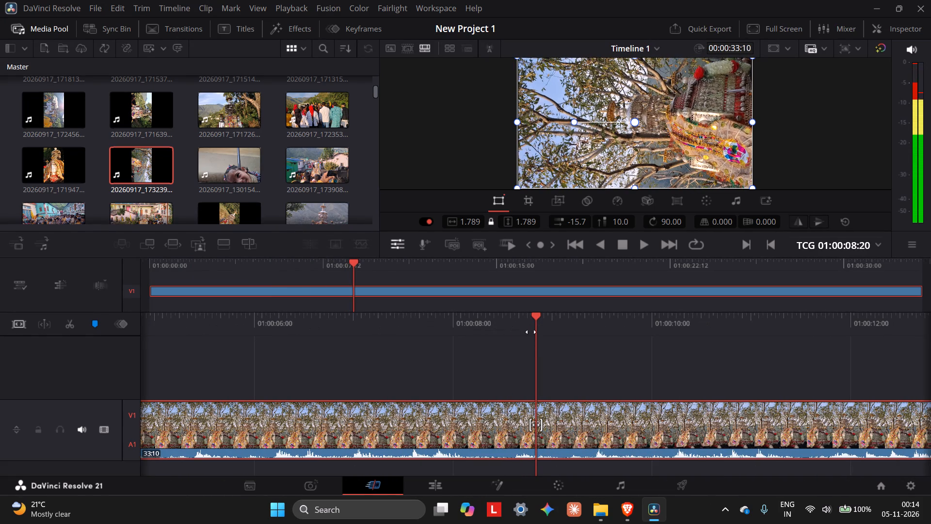
{"action": "key", "text": "space"}
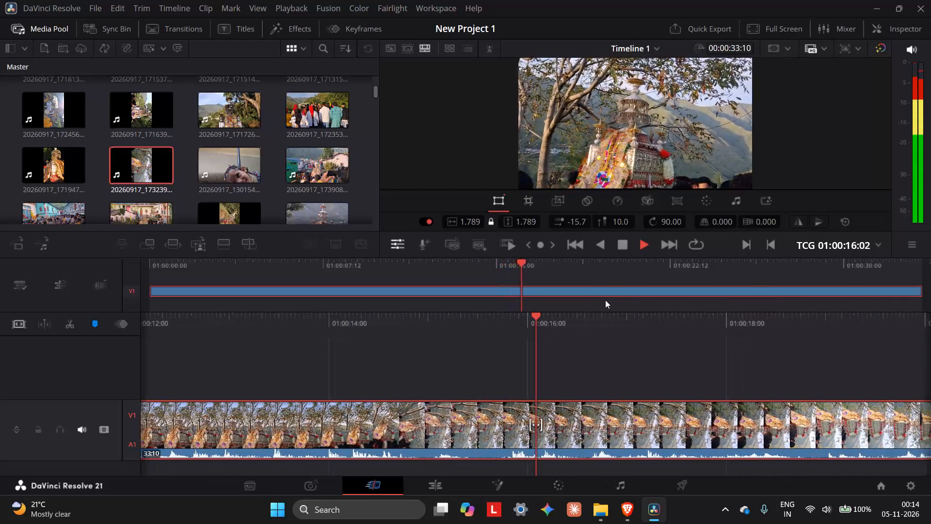
{"action": "key", "text": "space"}
{"action": "key", "text": "space"}
{"action": "key", "text": "space"}
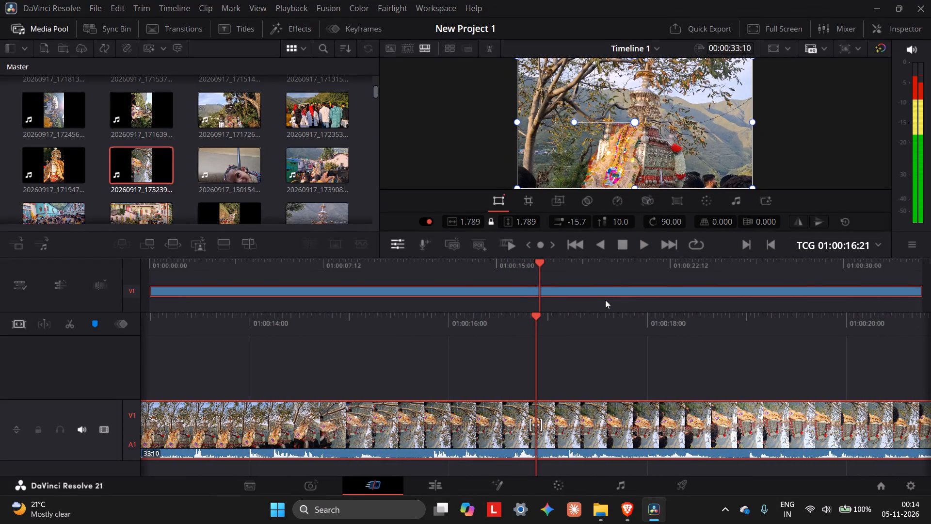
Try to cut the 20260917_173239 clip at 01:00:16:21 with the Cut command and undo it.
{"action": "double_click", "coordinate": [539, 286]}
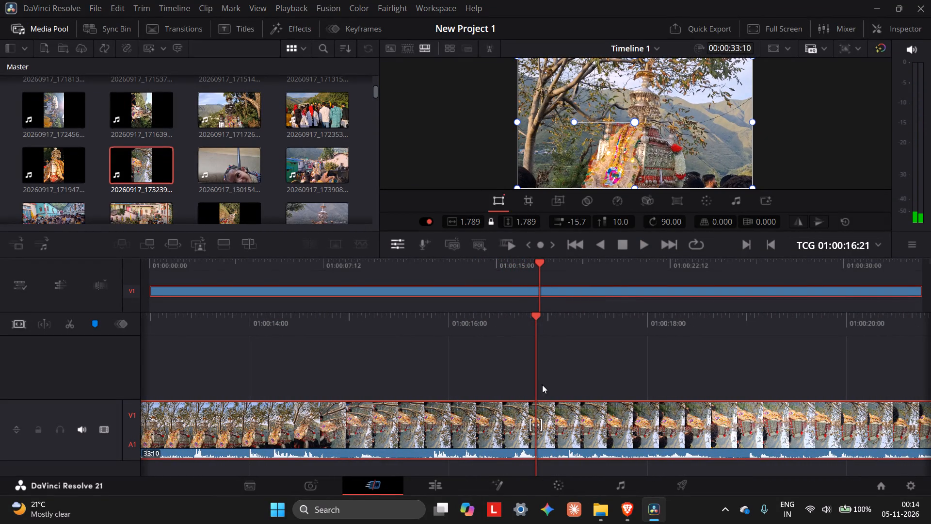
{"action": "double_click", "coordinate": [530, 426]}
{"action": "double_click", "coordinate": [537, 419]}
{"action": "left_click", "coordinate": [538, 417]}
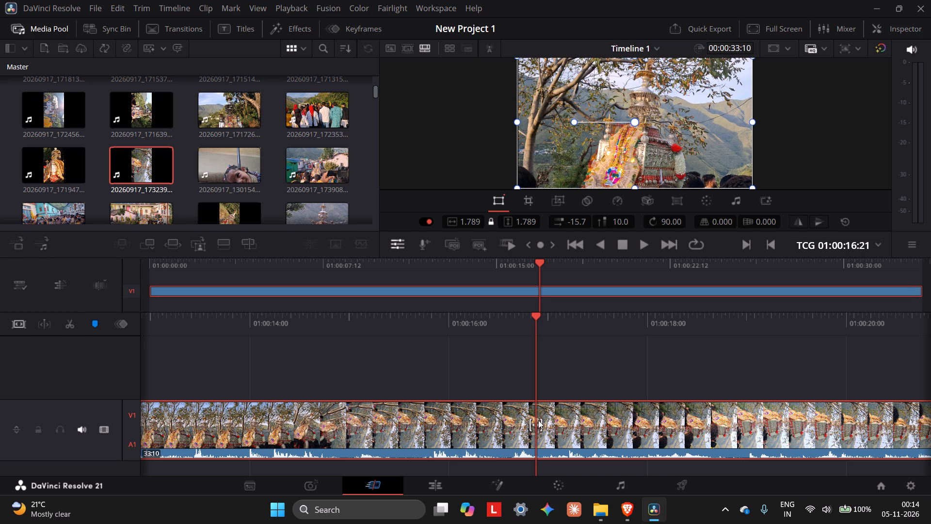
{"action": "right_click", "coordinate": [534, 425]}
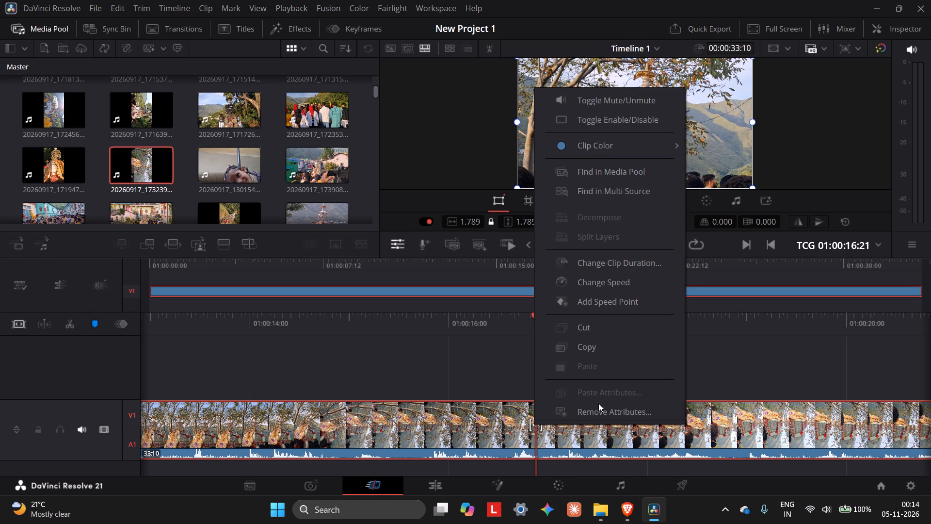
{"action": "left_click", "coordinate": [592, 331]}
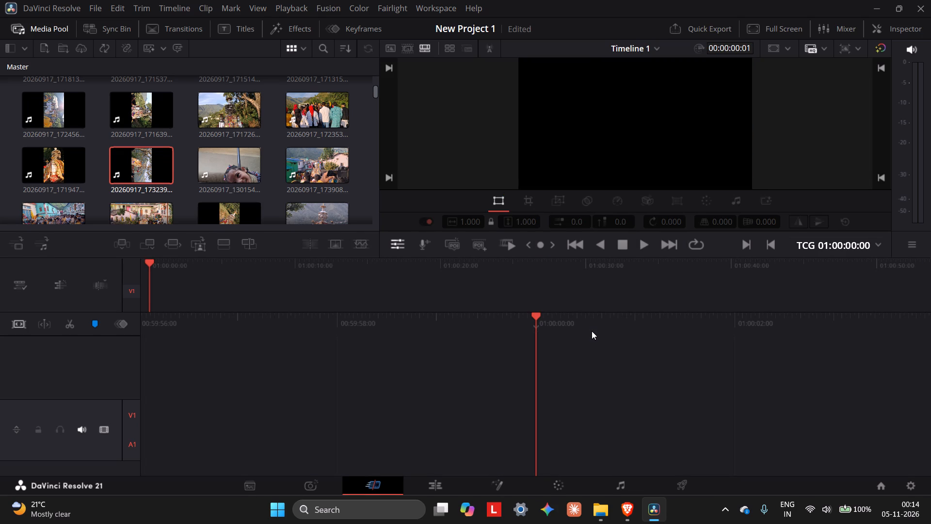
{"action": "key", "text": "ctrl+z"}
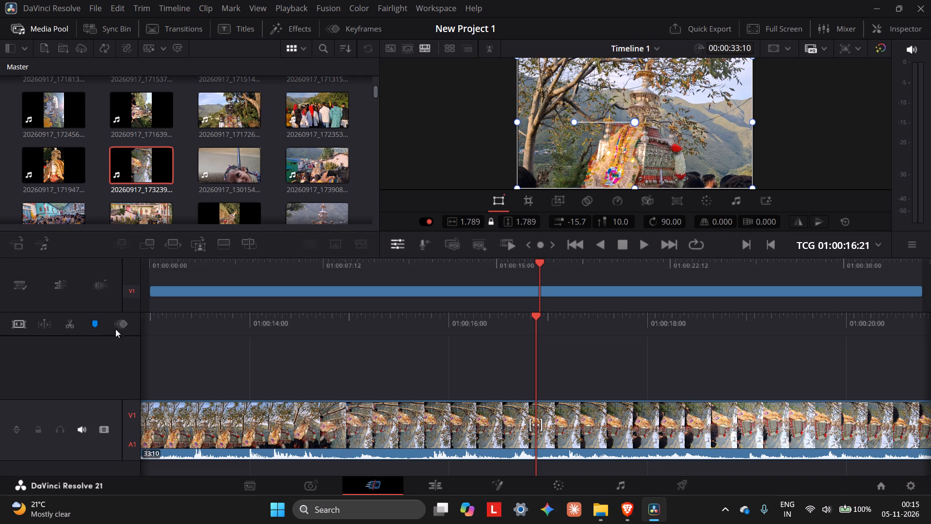
Switch off the active timeline toggle next to the snapping and split controls.
{"action": "left_click", "coordinate": [23, 322]}
Switch to the Brave browser and search YouTube for "how to cut clip in davinci resolve".
{"action": "left_click", "coordinate": [630, 517]}
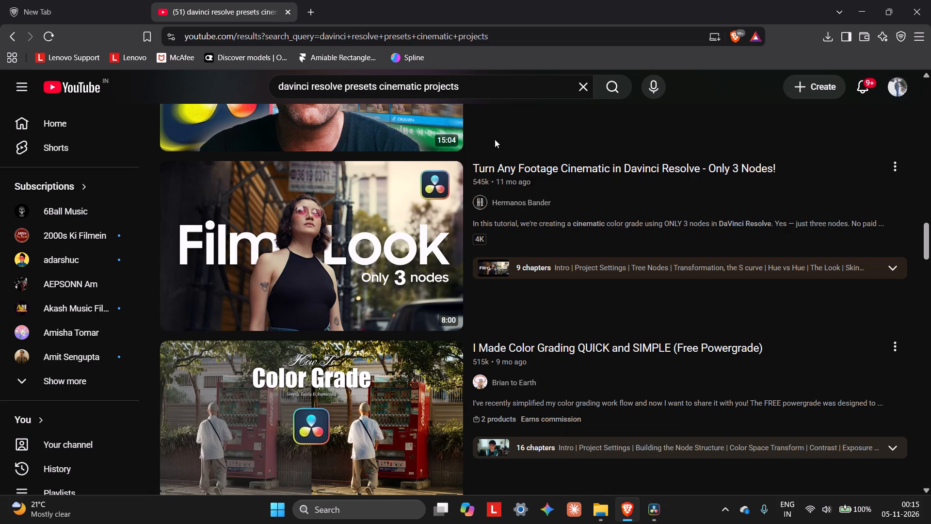
{"action": "left_click_drag", "start_coordinate": [509, 93], "coordinate": [249, 91]}
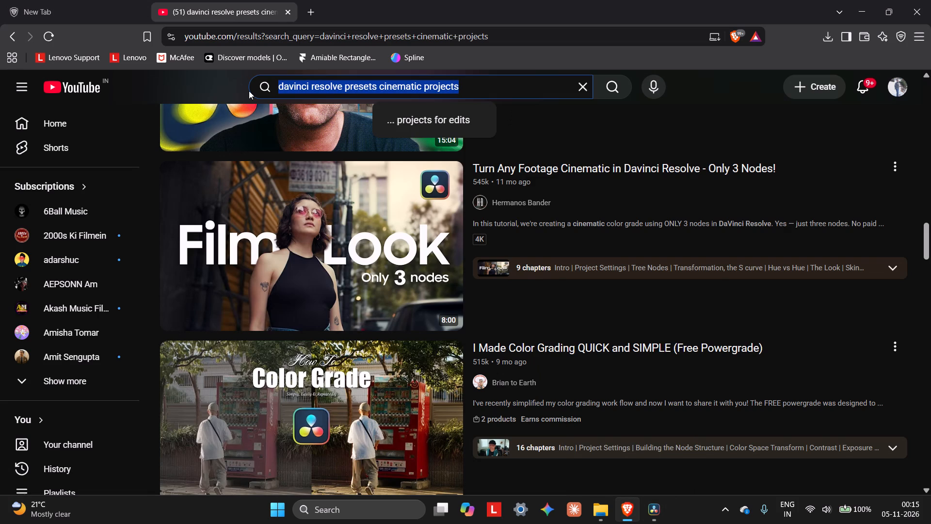
{"action": "type", "text": "how to slice"}
{"action": "key", "text": "space"}
{"action": "type", "text": "in"}
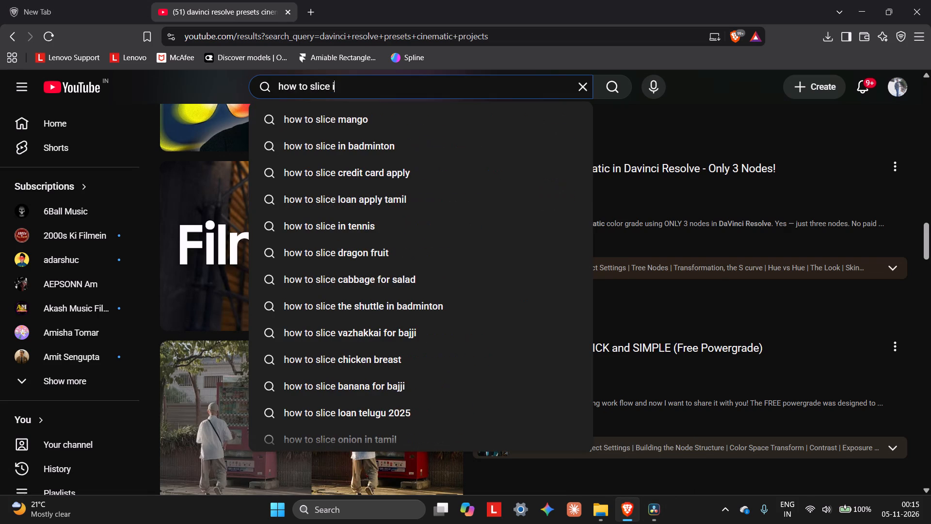
{"action": "key", "text": "space"}
{"action": "key", "text": "BackSpace"}
{"action": "key", "text": "BackSpace"}
{"action": "key", "text": "BackSpace"}
{"action": "type", "text": "clio"}
{"action": "key", "text": "BackSpace"}
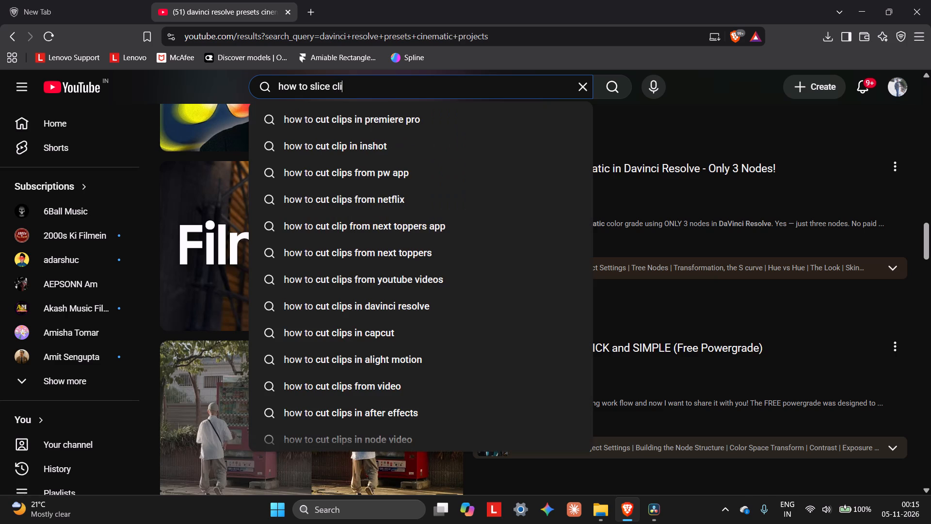
{"action": "type", "text": "p in da"}
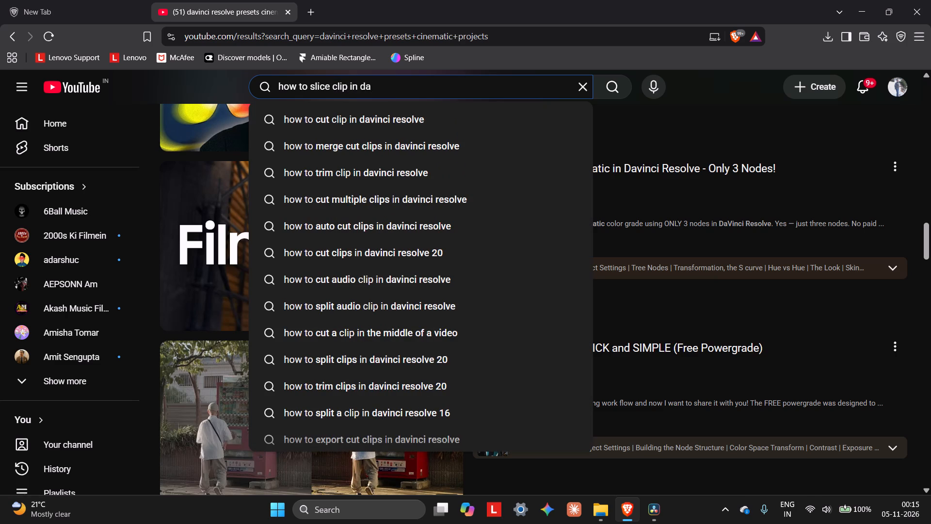
{"action": "key", "text": "Down"}
{"action": "key", "text": "Return"}
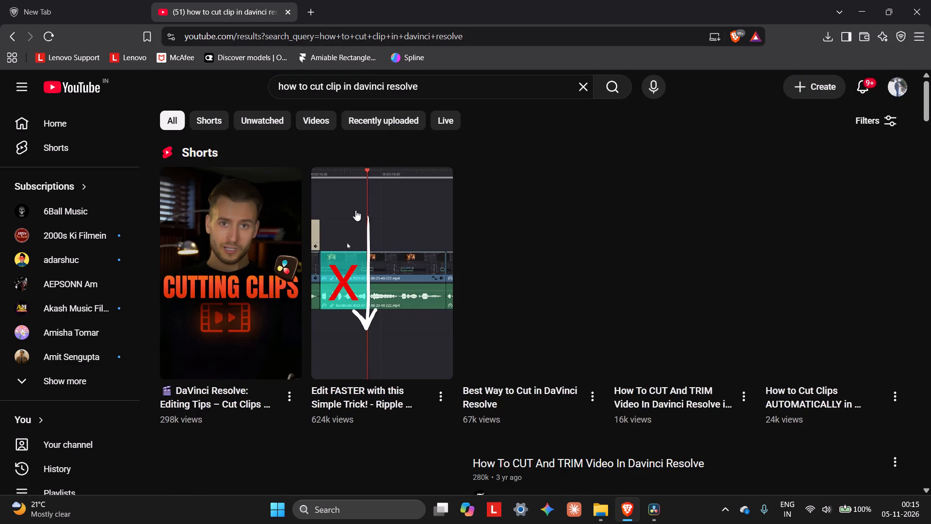
Watch the "DaVinci Resolve: Editing Tips – Cut Clips" short to learn how to split a clip.
{"action": "left_click", "coordinate": [248, 260]}
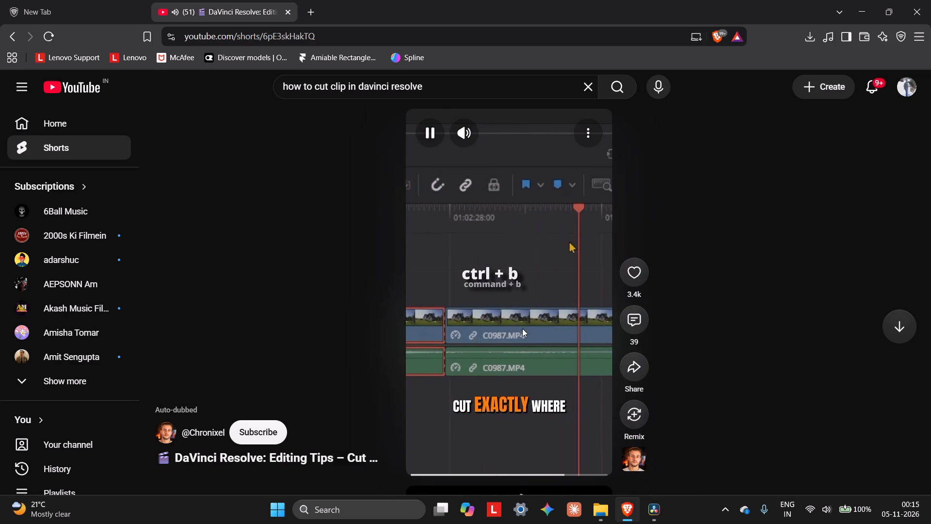
Pause the tutorial short, switch back to DaVinci Resolve and split the 20260917_173239 clip at 01:00:16:21.
{"action": "left_click", "coordinate": [509, 303]}
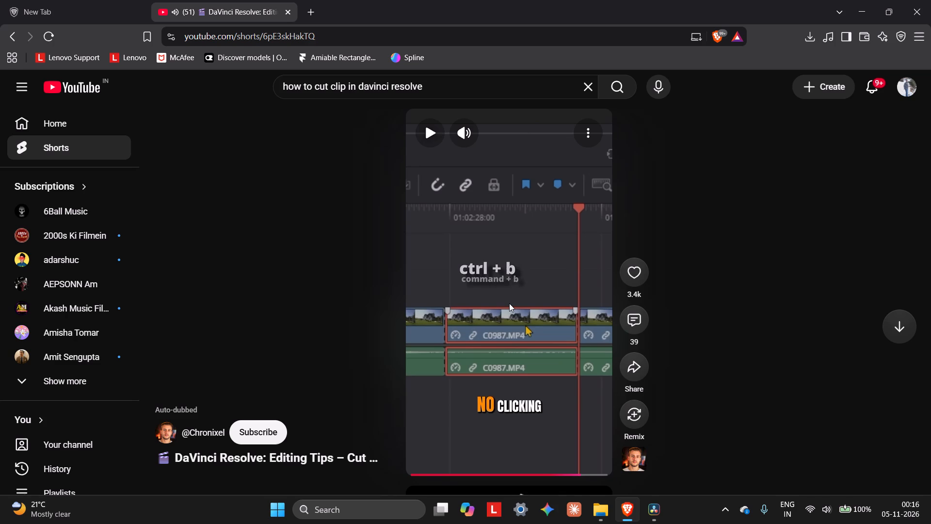
{"action": "left_click", "coordinate": [644, 516]}
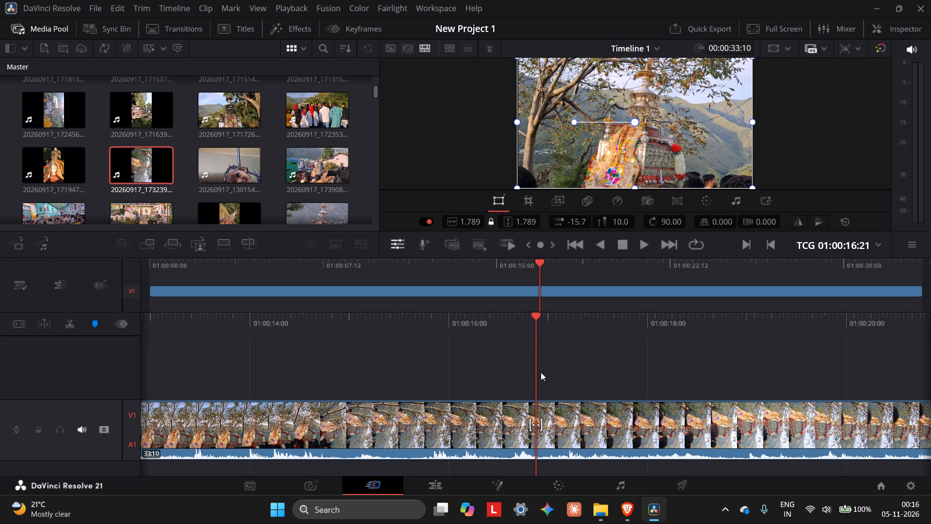
{"action": "key", "text": "super+b"}
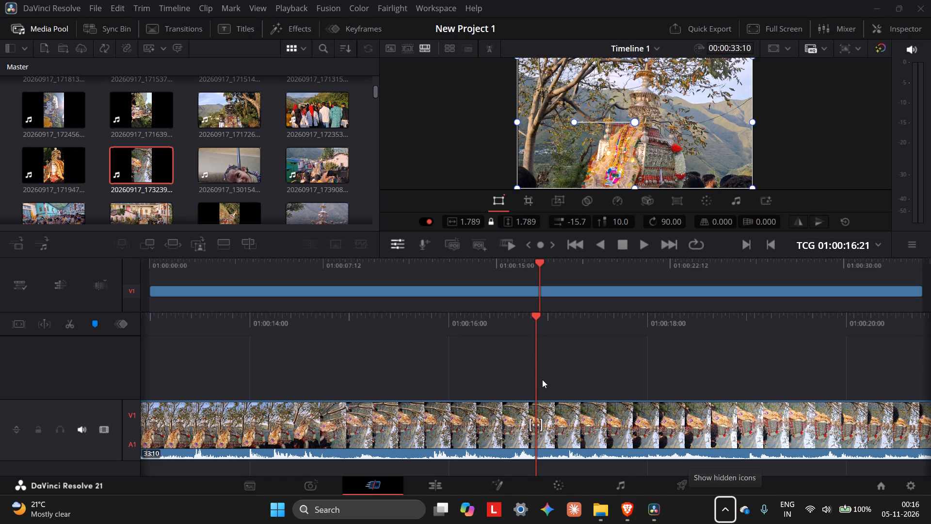
{"action": "key", "text": "Pause"}
{"action": "key", "text": "ctrl+b"}
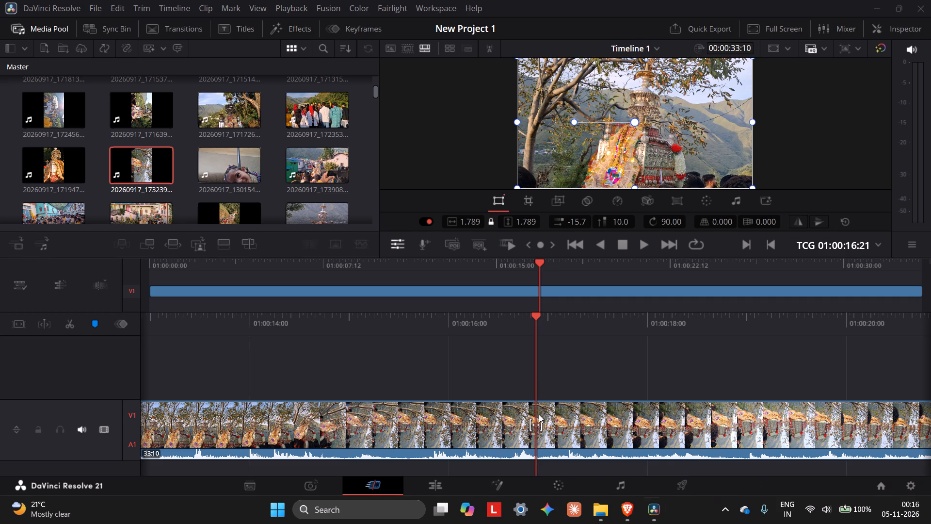
{"action": "left_click", "coordinate": [541, 412]}
{"action": "key", "text": "ctrl+b"}
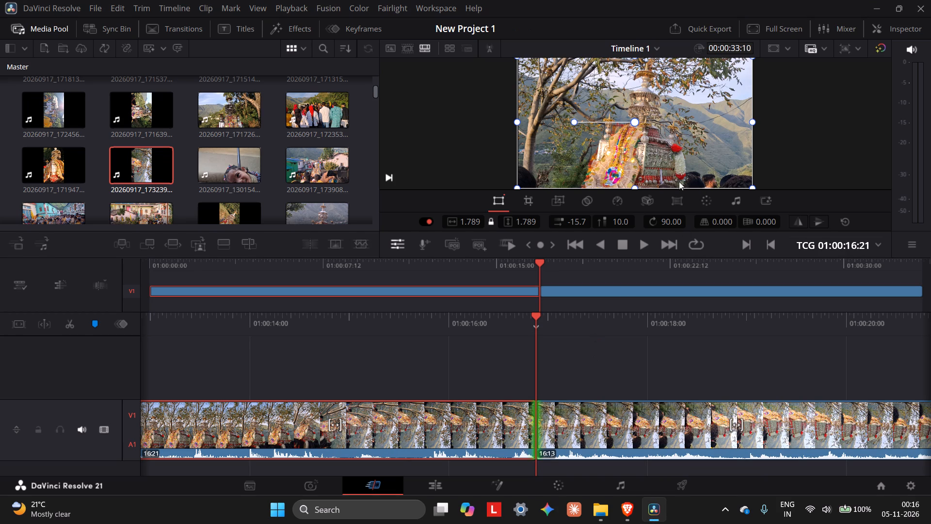
Delete the clip portion before the split and move the remaining portion to the start of the timeline.
{"action": "left_click", "coordinate": [559, 408]}
{"action": "left_click", "coordinate": [486, 418]}
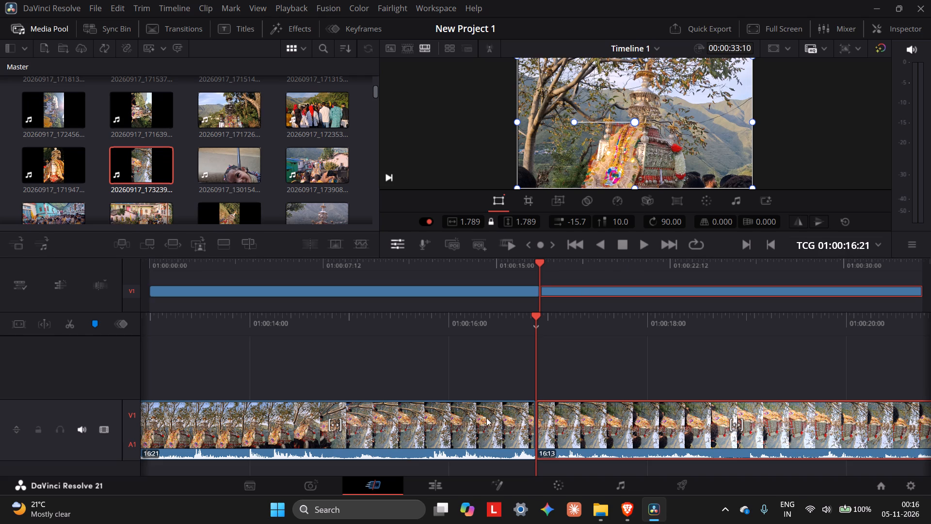
{"action": "key", "text": "Delete"}
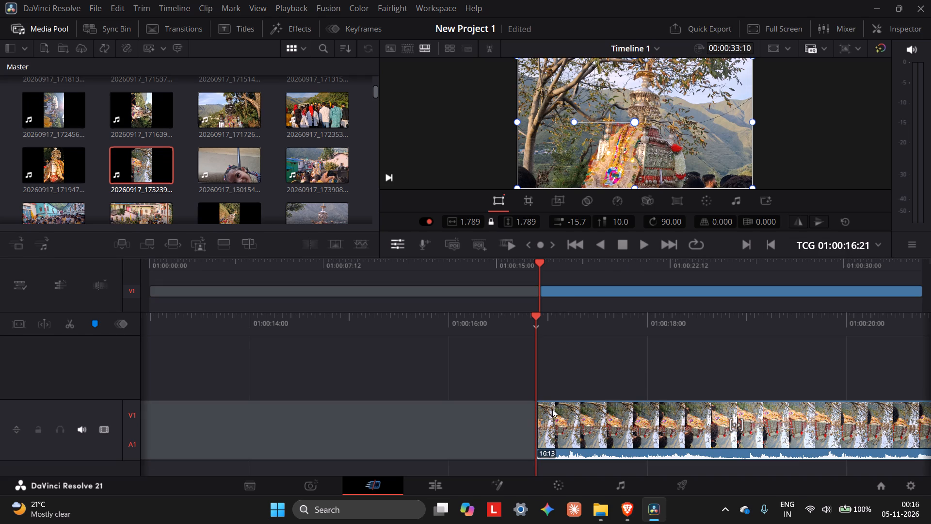
{"action": "left_click_drag", "start_coordinate": [552, 409], "coordinate": [337, 406]}
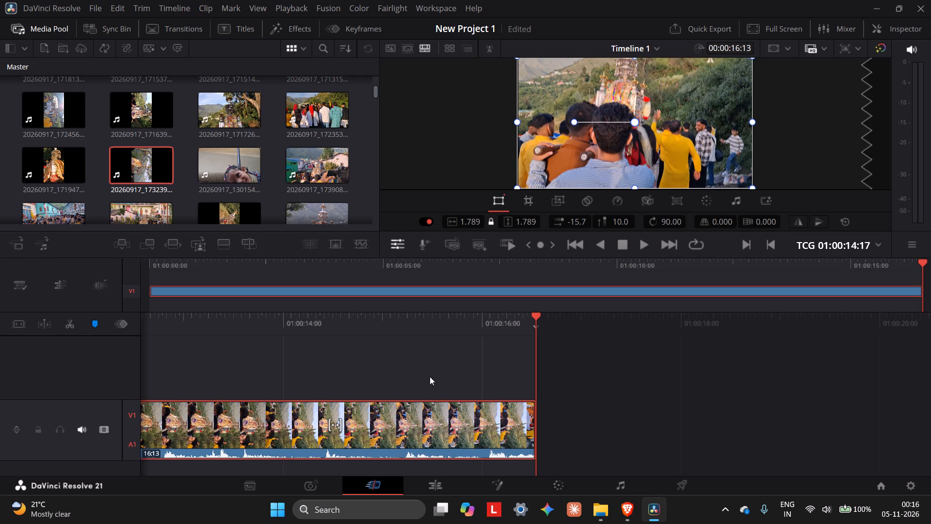
Scrub back and forth through the remaining clip portion to review its footage and orientation.
{"action": "key", "text": "Left"}
{"action": "key", "text": "Left"}
{"action": "key", "text": "Left"}
{"action": "key", "text": "Left"}
{"action": "key", "text": "Left"}
{"action": "key", "text": "Left"}
{"action": "key", "text": "Left"}
{"action": "key", "text": "Left"}
{"action": "key", "text": "Left"}
{"action": "key", "text": "Left"}
{"action": "key", "text": "Left"}
{"action": "key", "text": "Left"}
{"action": "key", "text": "Left"}
{"action": "key", "text": "Left"}
{"action": "key", "text": "Left"}
{"action": "key", "text": "Left"}
{"action": "key", "text": "Left"}
{"action": "key", "text": "Left"}
{"action": "key", "text": "Left"}
{"action": "key", "text": "Left"}
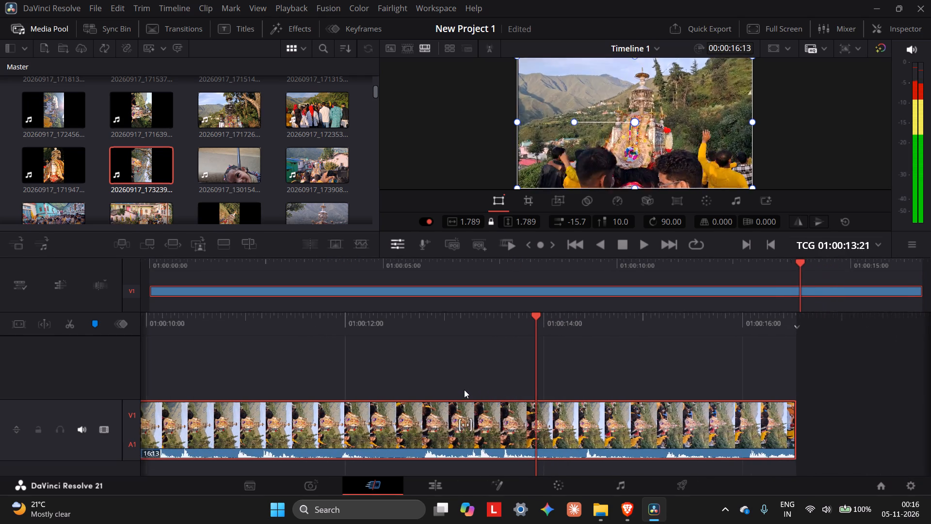
{"action": "scroll", "coordinate": [472, 366], "scroll_direction": "down", "scroll_amount": 5}
{"action": "left_click_drag", "start_coordinate": [540, 329], "coordinate": [38, 356]}
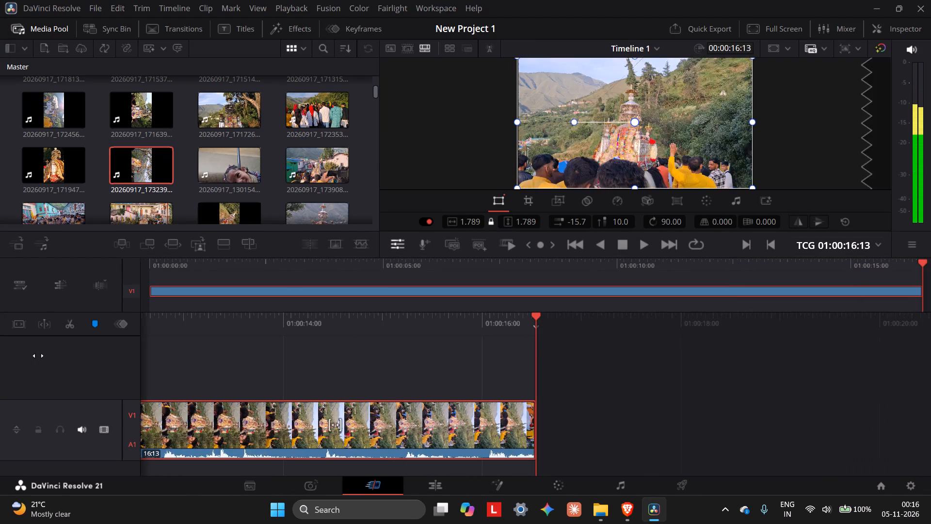
{"action": "left_click_drag", "start_coordinate": [38, 356], "coordinate": [930, 327]}
Move the playhead to 01:00:08:12 and mark an out point there on the timeline.
{"action": "left_click", "coordinate": [531, 331]}
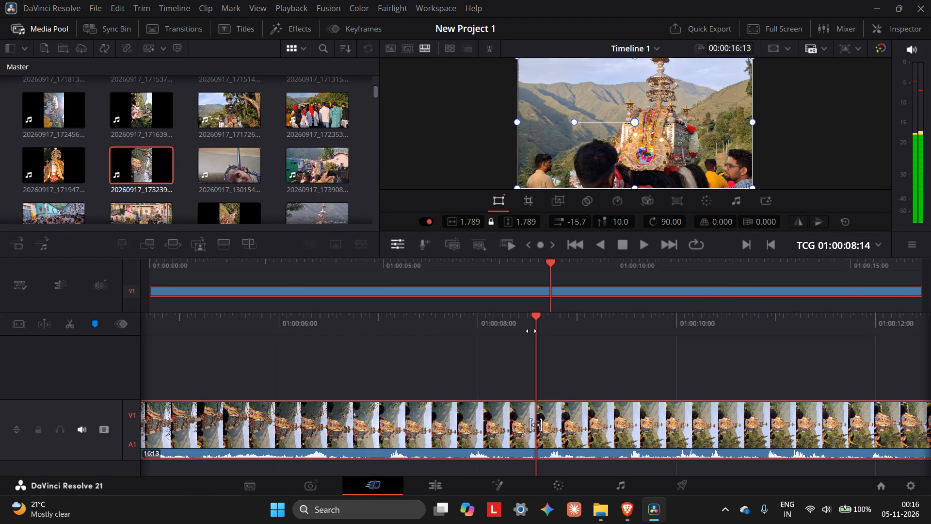
{"action": "key", "text": "Left"}
{"action": "key", "text": "Left"}
{"action": "key", "text": "0"}
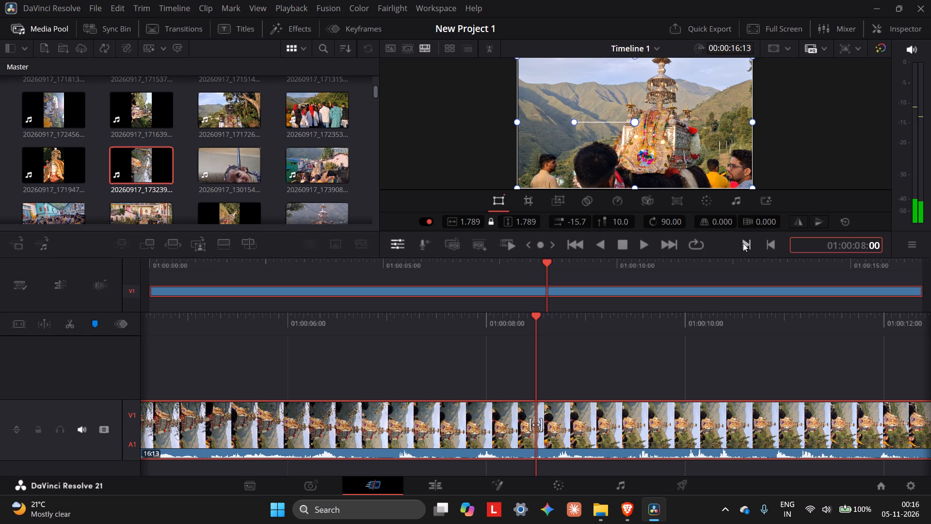
{"action": "left_click", "coordinate": [770, 244]}
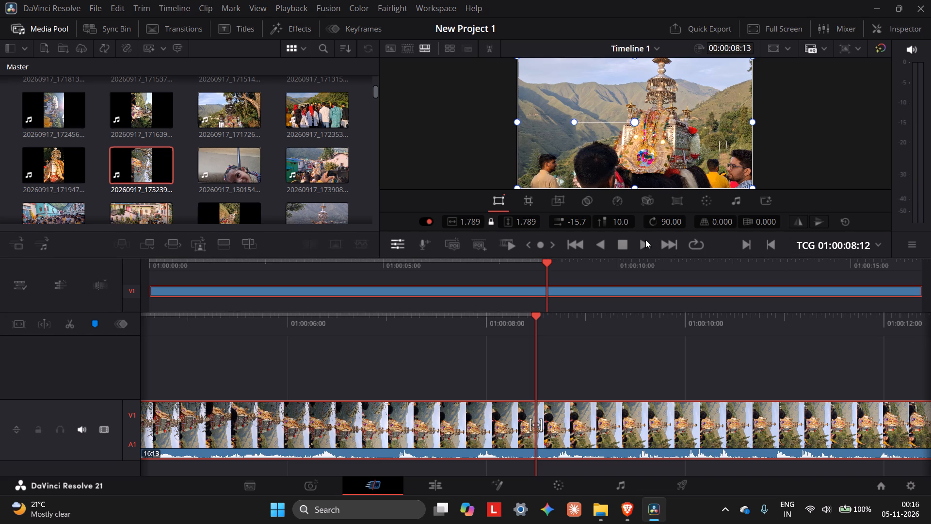
Play the timeline in reverse and return the playhead to the first frame at 01:00:00:00.
{"action": "left_click", "coordinate": [605, 245]}
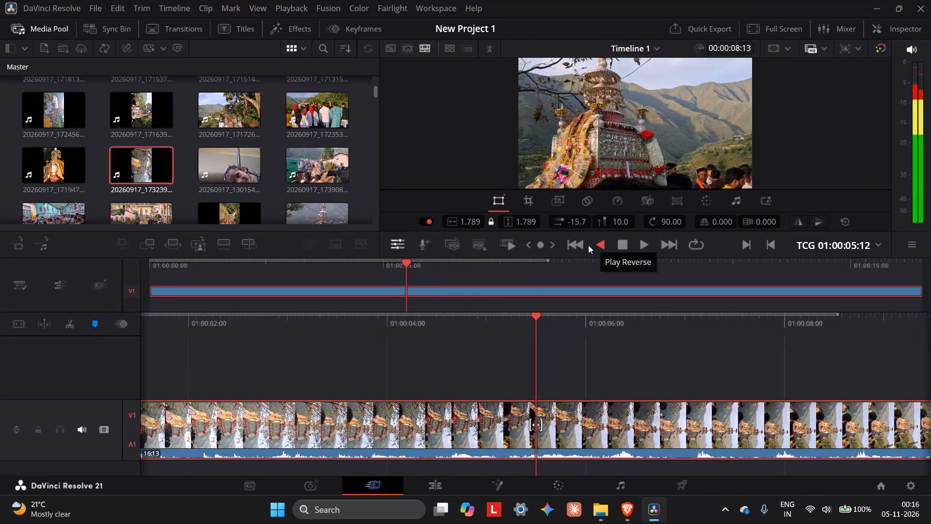
{"action": "left_click", "coordinate": [582, 245]}
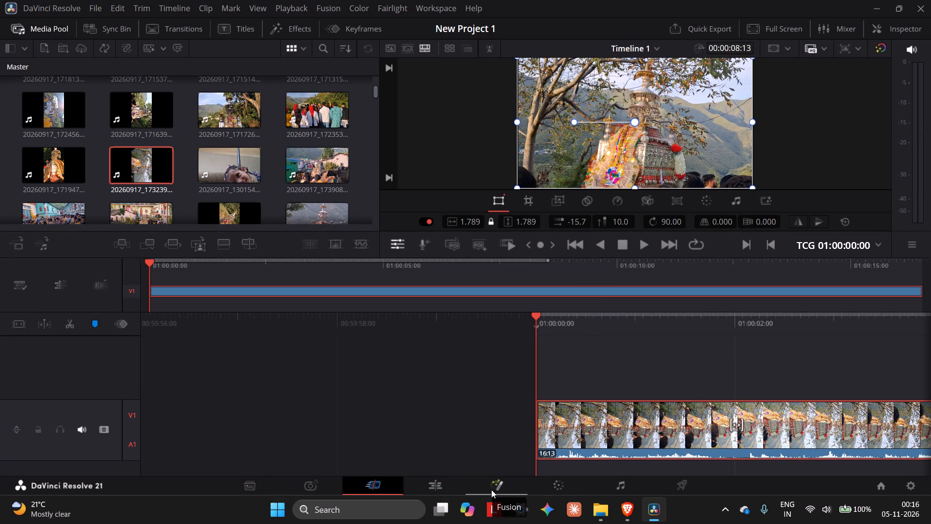
View the timeline in the Edit workspace and move on to the Color workspace.
{"action": "left_click", "coordinate": [440, 486]}
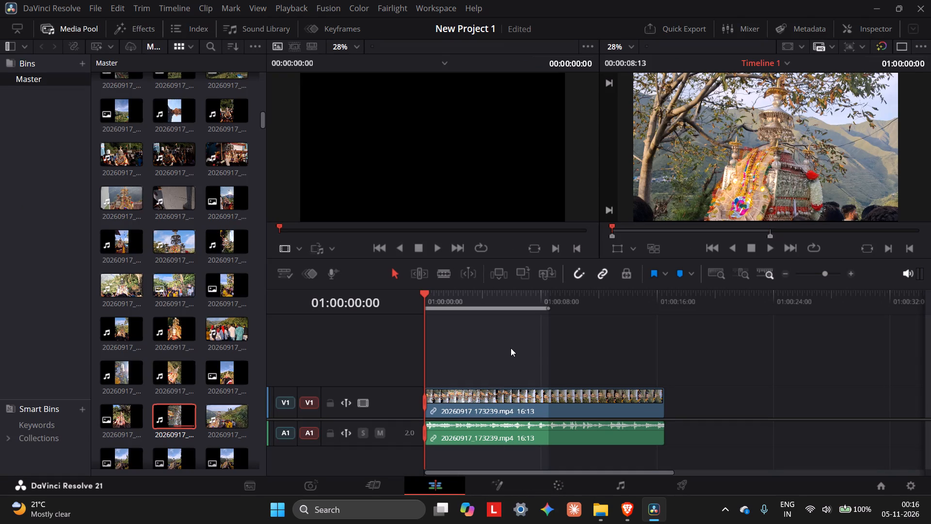
{"action": "left_click", "coordinate": [545, 484]}
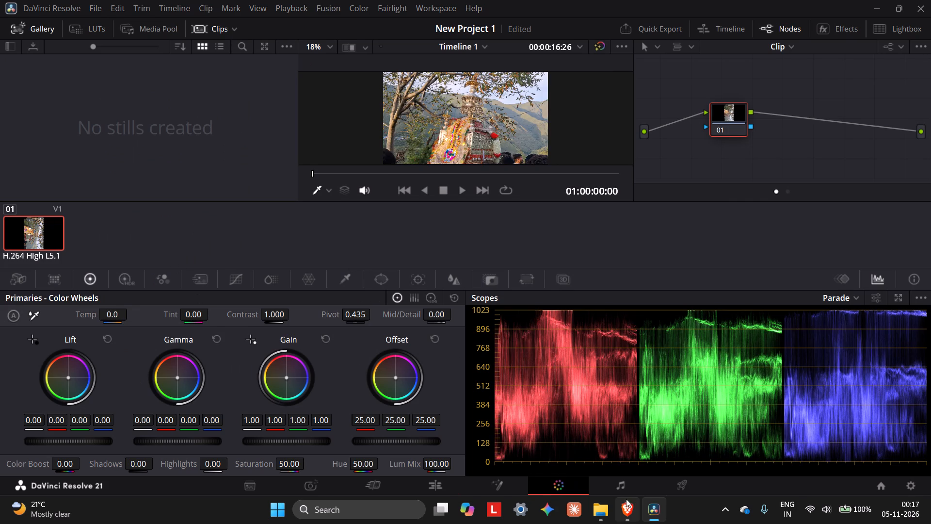
Switch to the Brave browser and search YouTube for "cinematic color grading davinci resolve preset".
{"action": "left_click", "coordinate": [624, 514]}
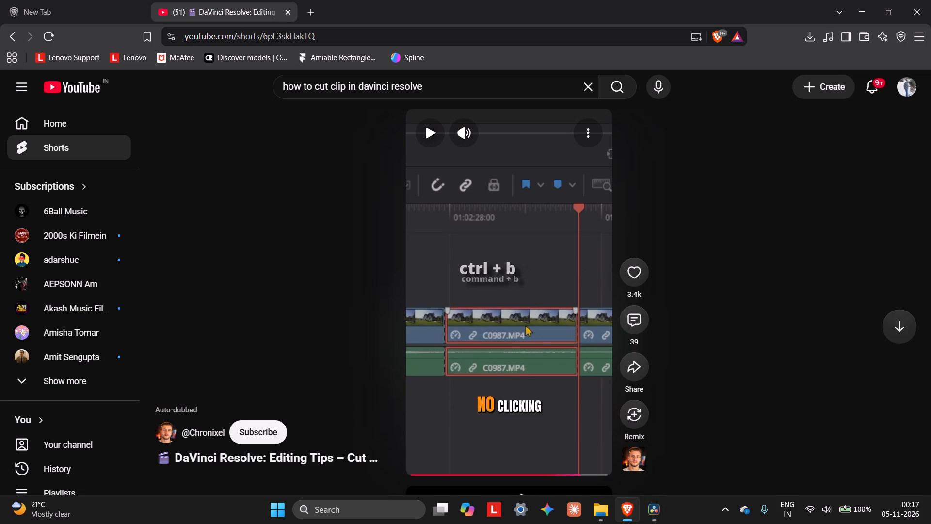
{"action": "left_click_drag", "start_coordinate": [441, 90], "coordinate": [176, 104]}
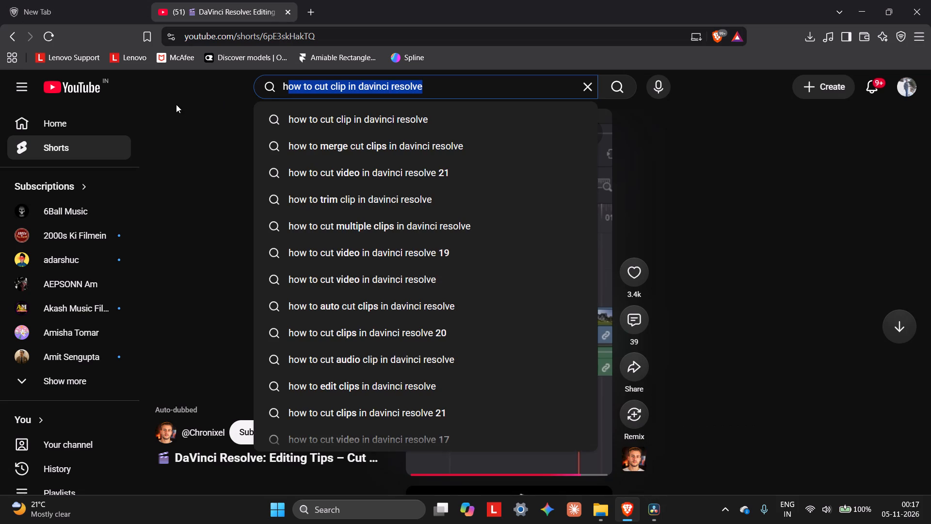
{"action": "type", "text": "cinematic colors"}
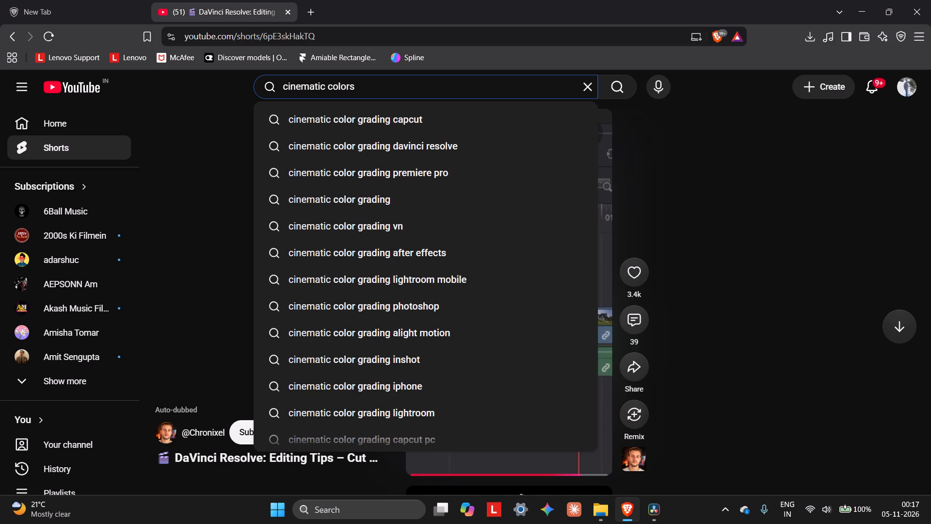
{"action": "key", "text": "Down"}
{"action": "key", "text": "Down"}
{"action": "key", "text": "space"}
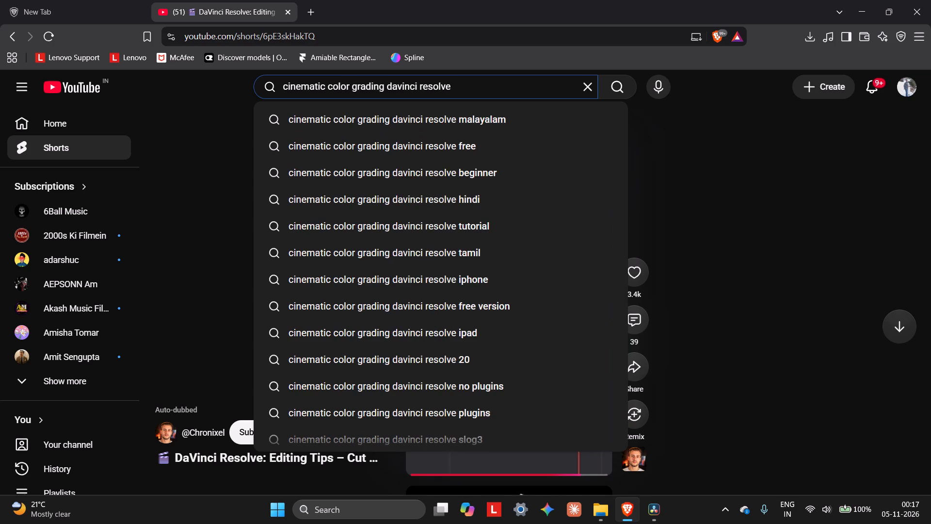
{"action": "type", "text": "preset"}
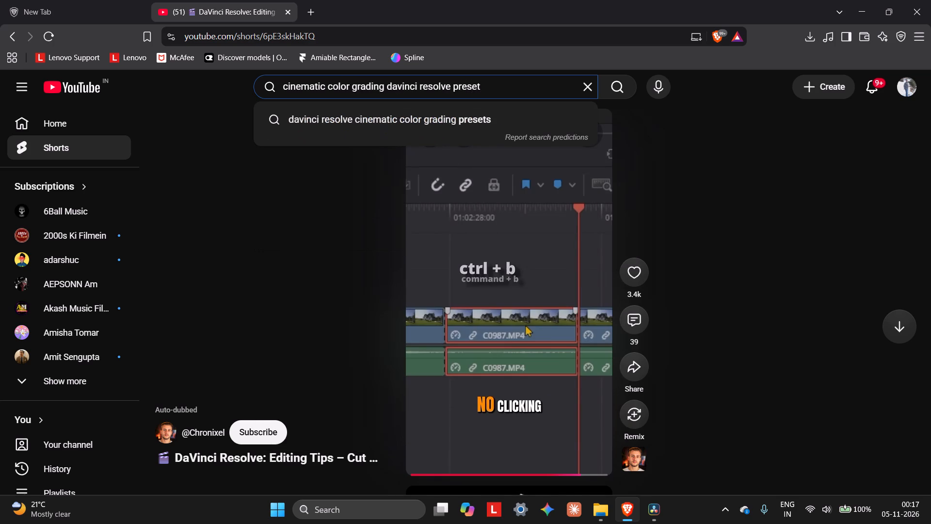
{"action": "key", "text": "Return"}
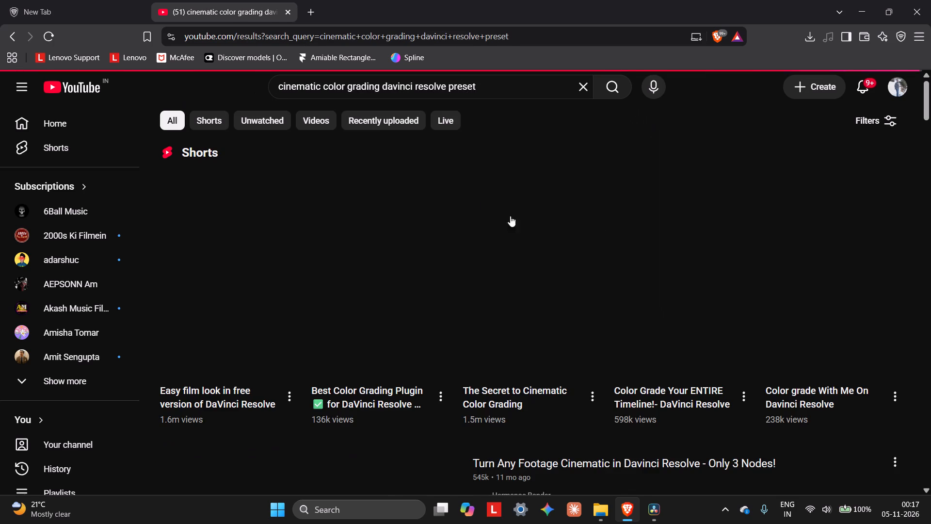
Watch the "Best Color Grading Plugin for DaVinci" short with sound and read through its comments.
{"action": "scroll", "coordinate": [351, 266], "scroll_direction": "down", "scroll_amount": 1}
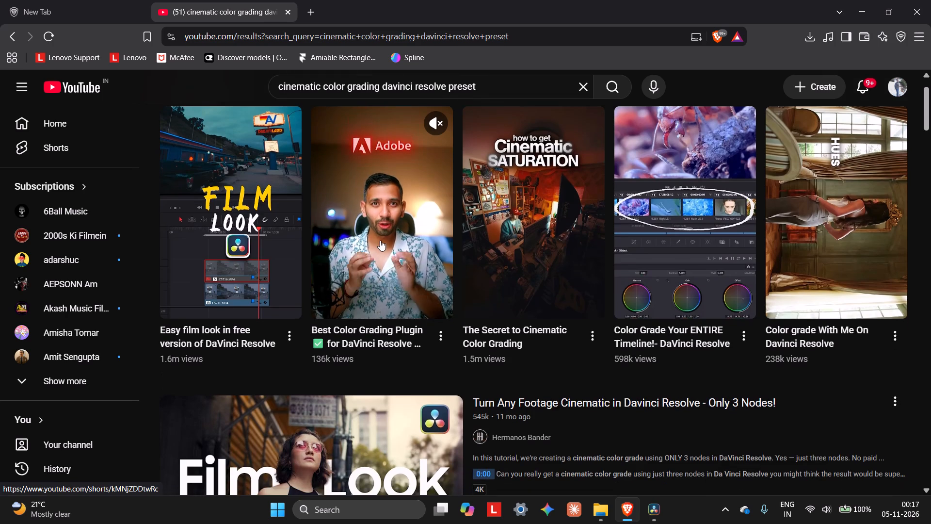
{"action": "left_click", "coordinate": [438, 119]}
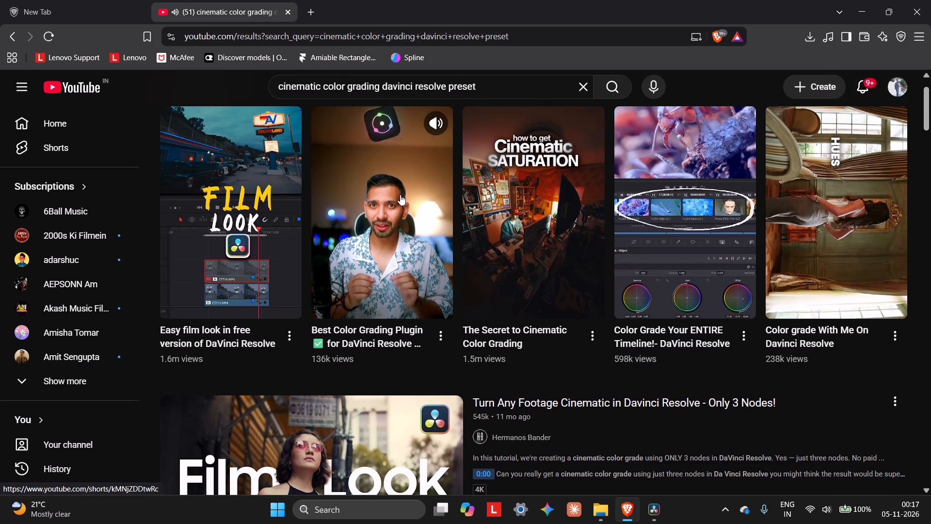
{"action": "left_click", "coordinate": [402, 207]}
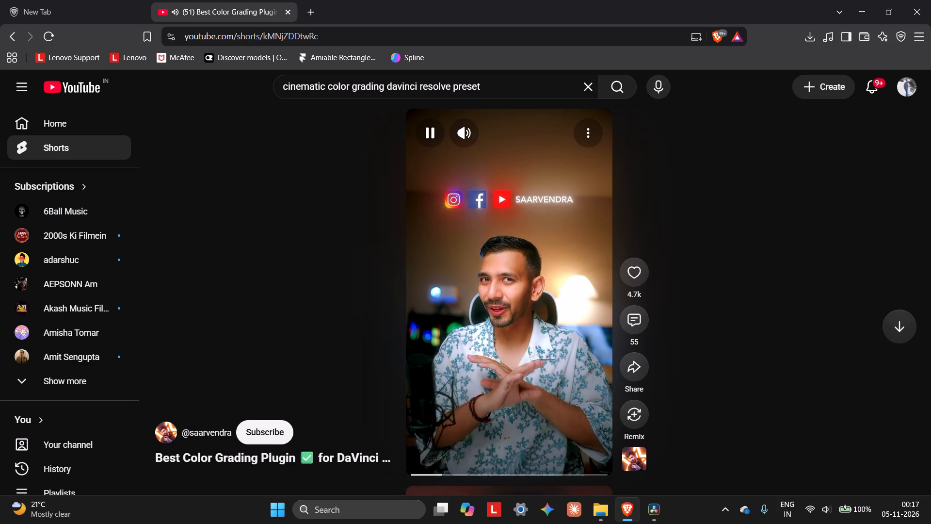
{"action": "left_click", "coordinate": [632, 318]}
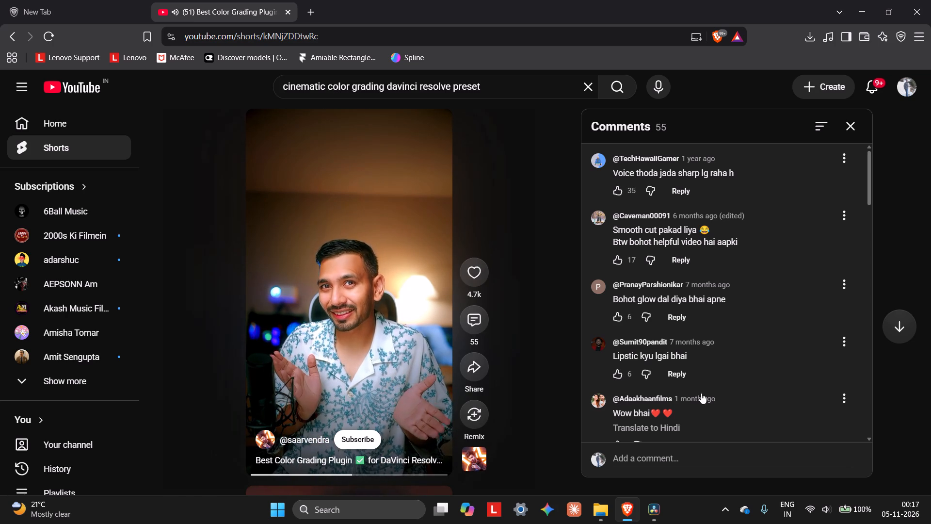
{"action": "left_click", "coordinate": [475, 315]}
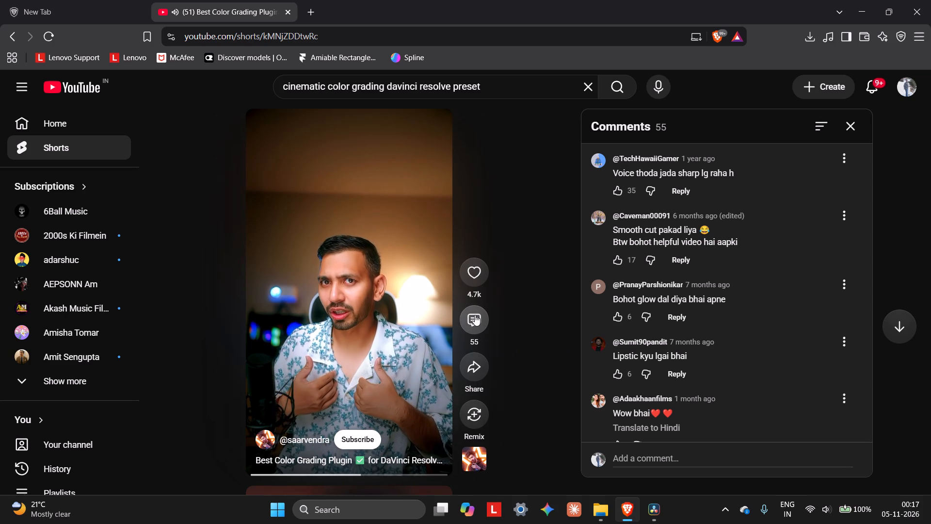
{"action": "left_click", "coordinate": [471, 325]}
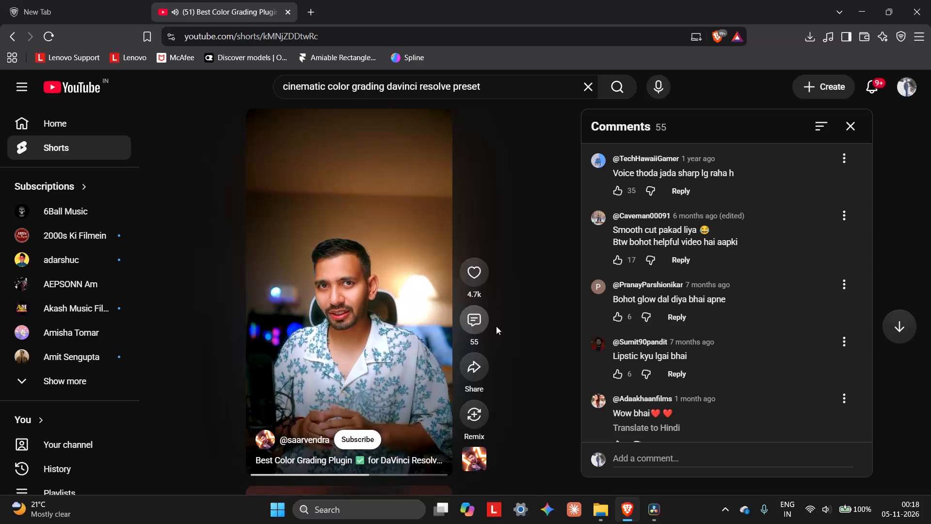
{"action": "scroll", "coordinate": [669, 308], "scroll_direction": "down", "scroll_amount": 6}
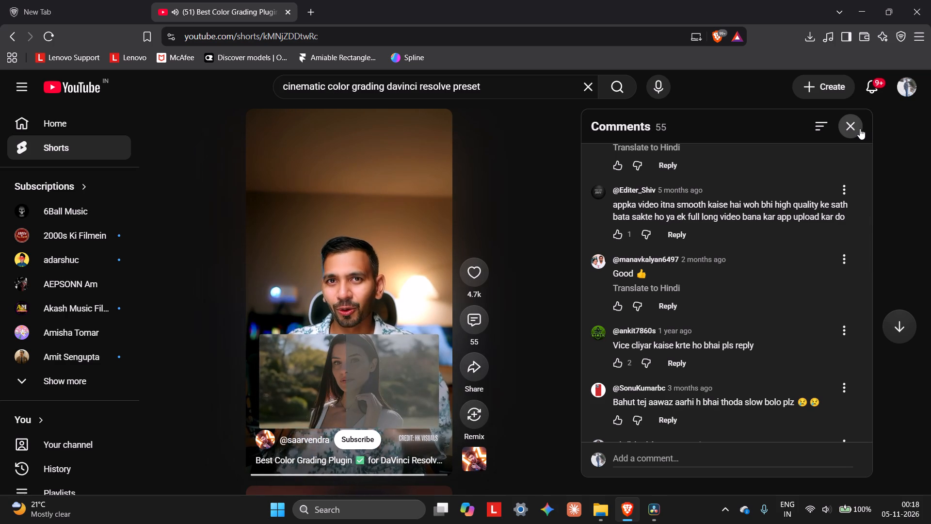
{"action": "left_click", "coordinate": [860, 129]}
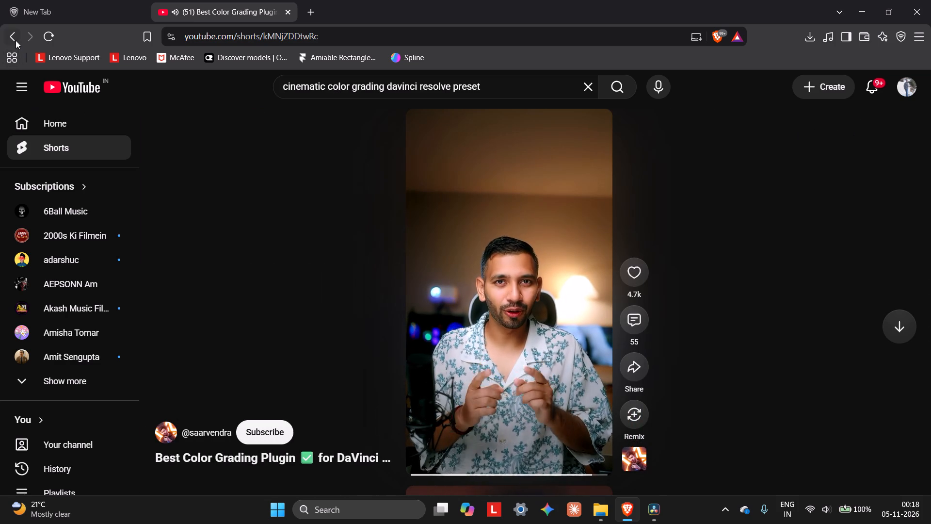
Return to the search results and preview "Color Grade Any Video in 15 Minutes – DaVinci Resolve Masterclass" with sound.
{"action": "left_click", "coordinate": [15, 39]}
{"action": "scroll", "coordinate": [527, 249], "scroll_direction": "down", "scroll_amount": 2}
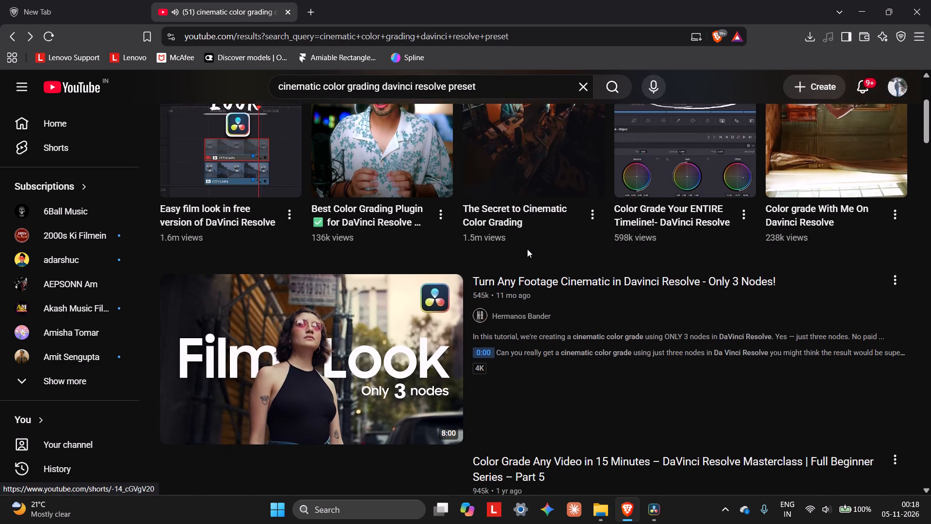
{"action": "scroll", "coordinate": [527, 249], "scroll_direction": "down", "scroll_amount": 3}
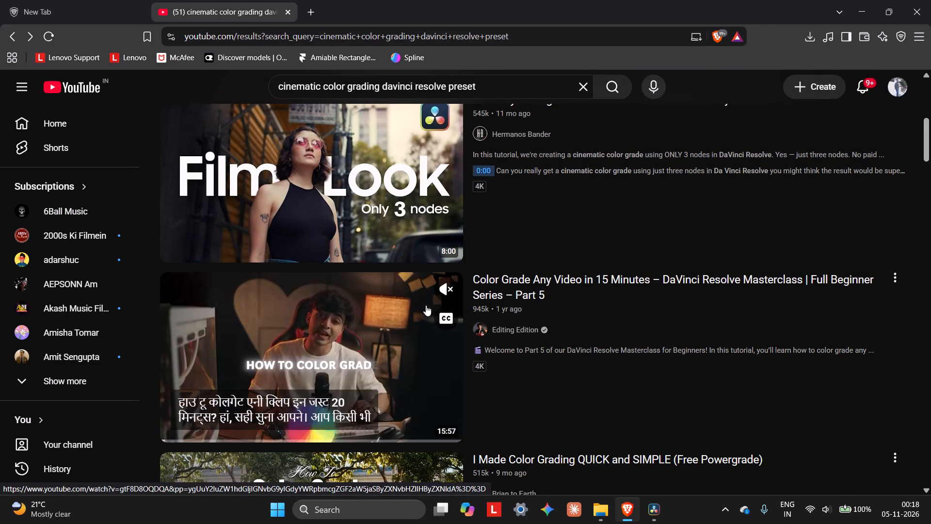
{"action": "left_click", "coordinate": [442, 295]}
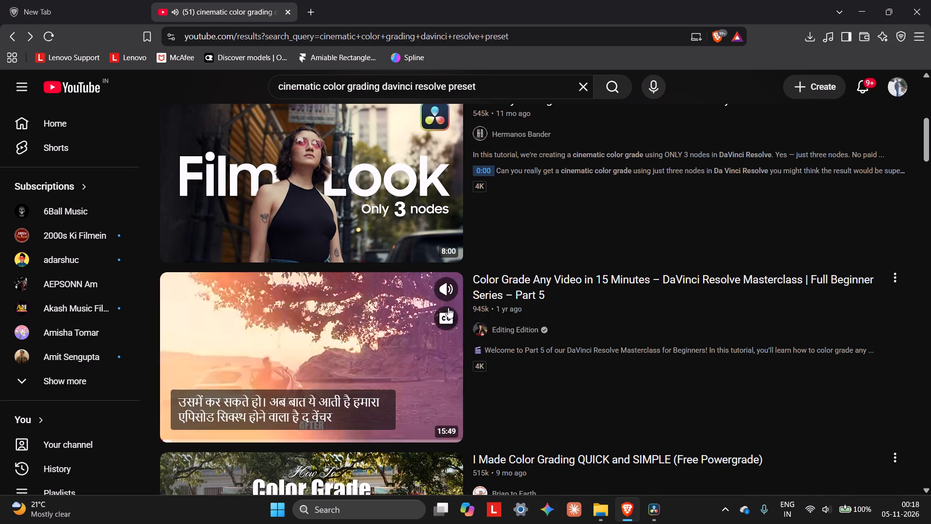
Preview "I Made Color Grading QUICK and SIMPLE (Free Powergrade)" in the search results, skipping through to near its end.
{"action": "scroll", "coordinate": [418, 320], "scroll_direction": "down", "scroll_amount": 2}
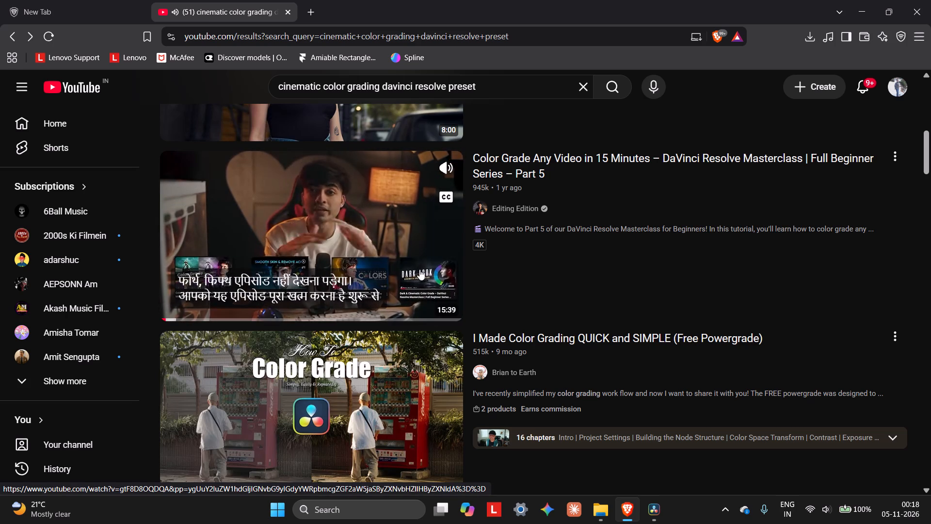
{"action": "scroll", "coordinate": [426, 265], "scroll_direction": "down", "scroll_amount": 1}
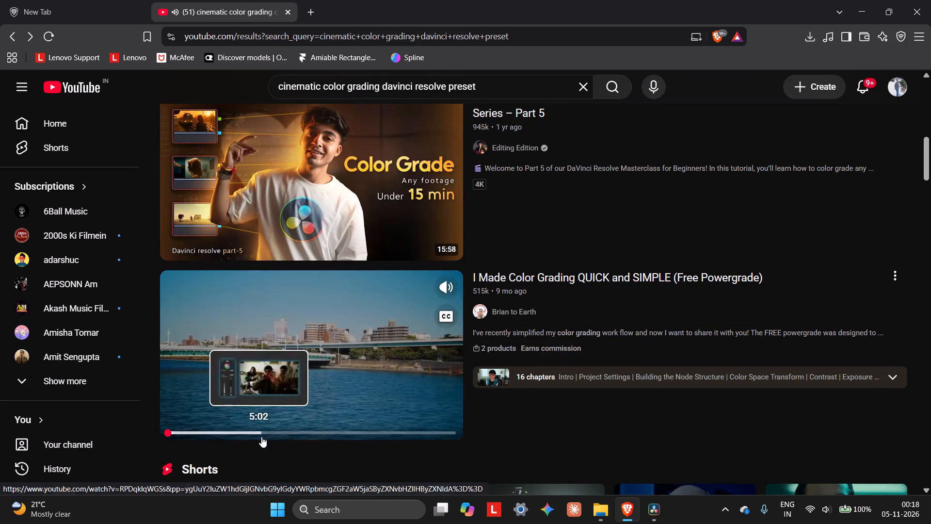
{"action": "left_click", "coordinate": [261, 433]}
{"action": "left_click", "coordinate": [285, 432]}
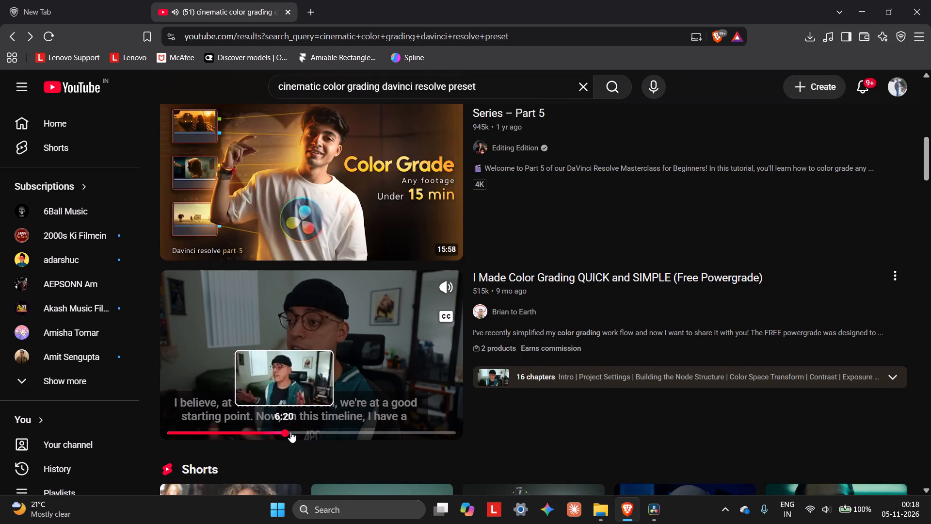
{"action": "left_click", "coordinate": [346, 435]}
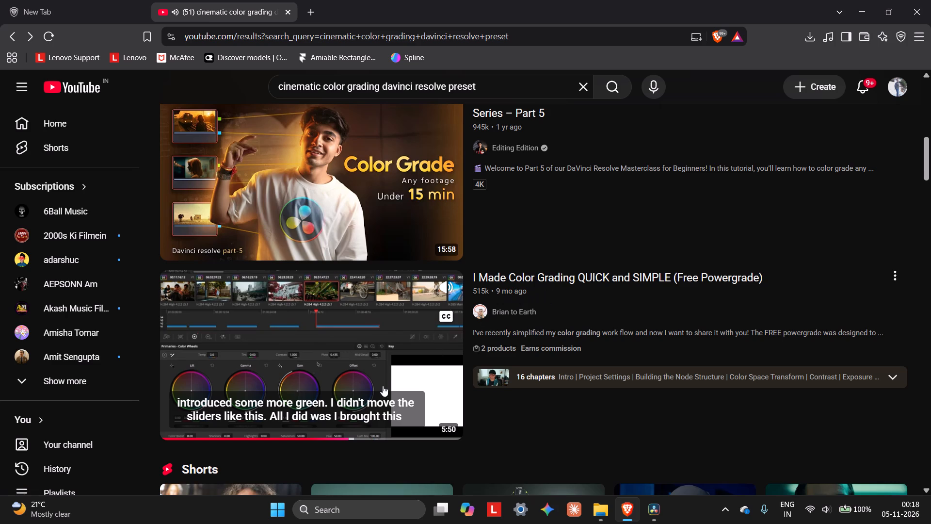
{"action": "left_click", "coordinate": [387, 434]}
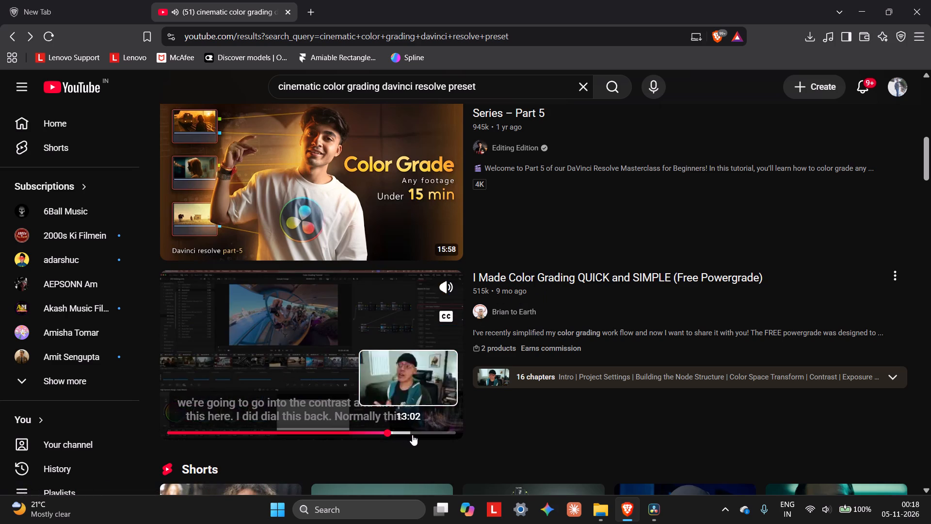
{"action": "left_click", "coordinate": [413, 435]}
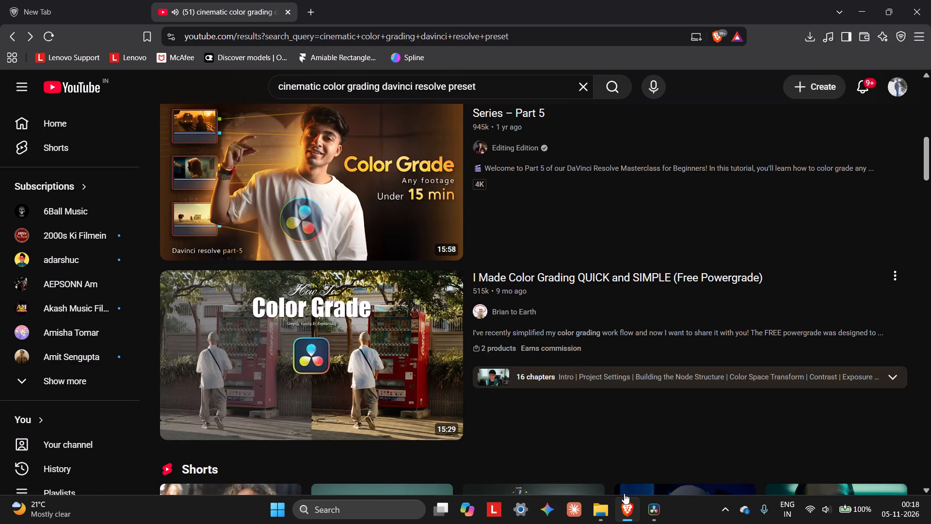
Switch to DaVinci Resolve and shift the clip's Lift color balance to about 0.02 red, -0.01 green and 0.02 blue.
{"action": "left_click", "coordinate": [648, 508]}
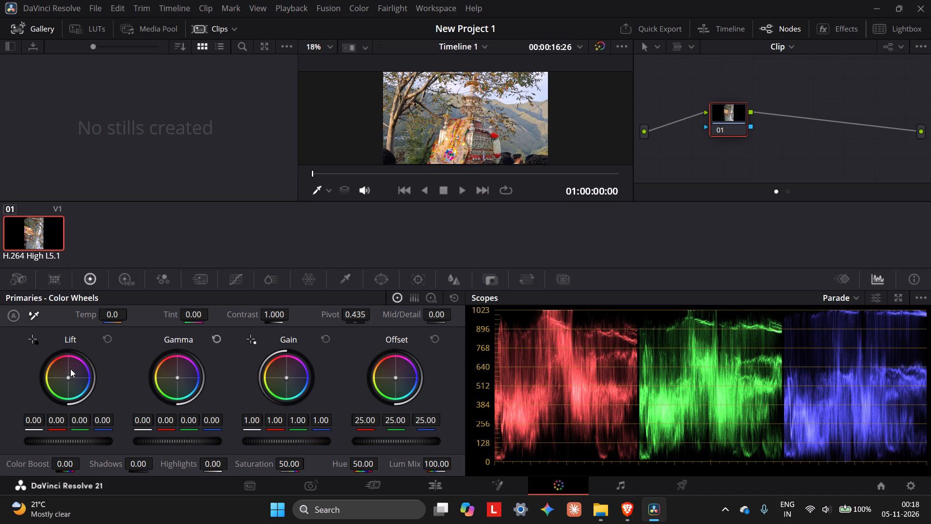
{"action": "scroll", "coordinate": [70, 369], "scroll_direction": "down", "scroll_amount": 2}
{"action": "left_click_drag", "start_coordinate": [68, 378], "coordinate": [108, 399]}
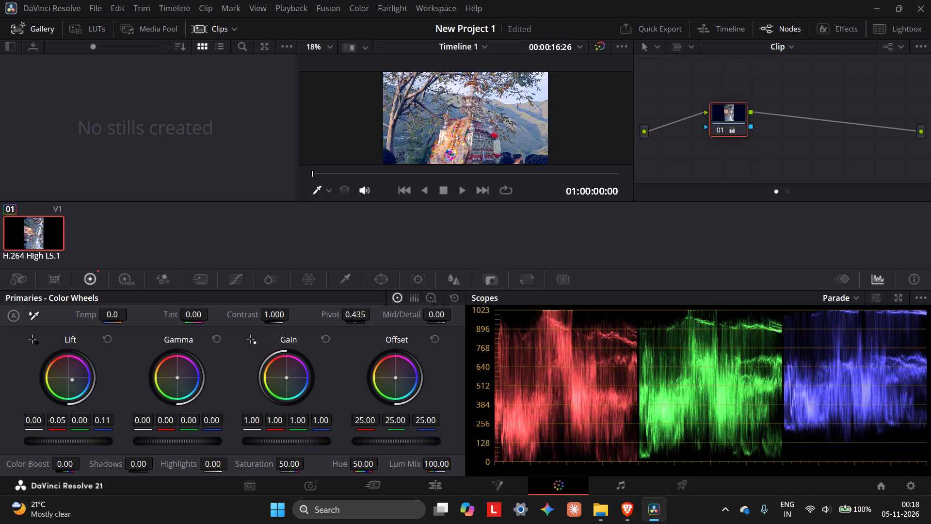
{"action": "left_click_drag", "start_coordinate": [108, 399], "coordinate": [93, 374]}
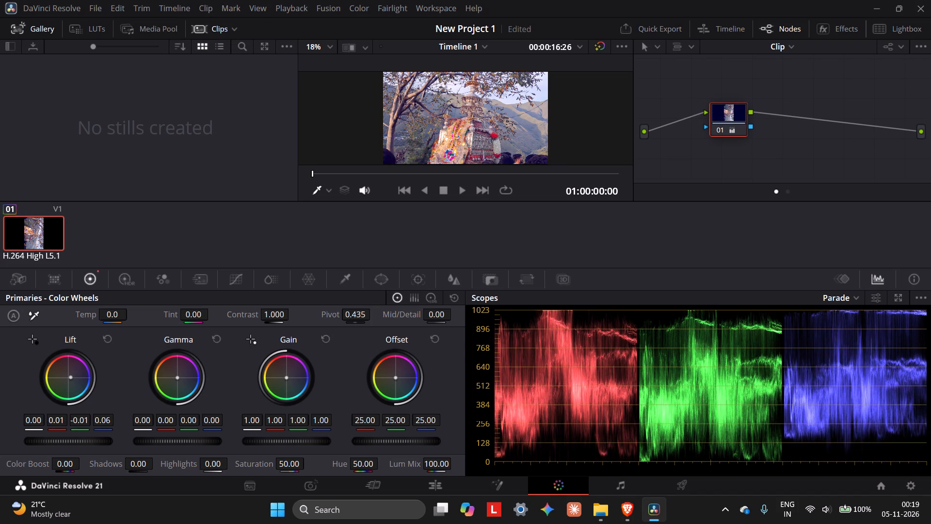
{"action": "left_click_drag", "start_coordinate": [93, 374], "coordinate": [68, 376]}
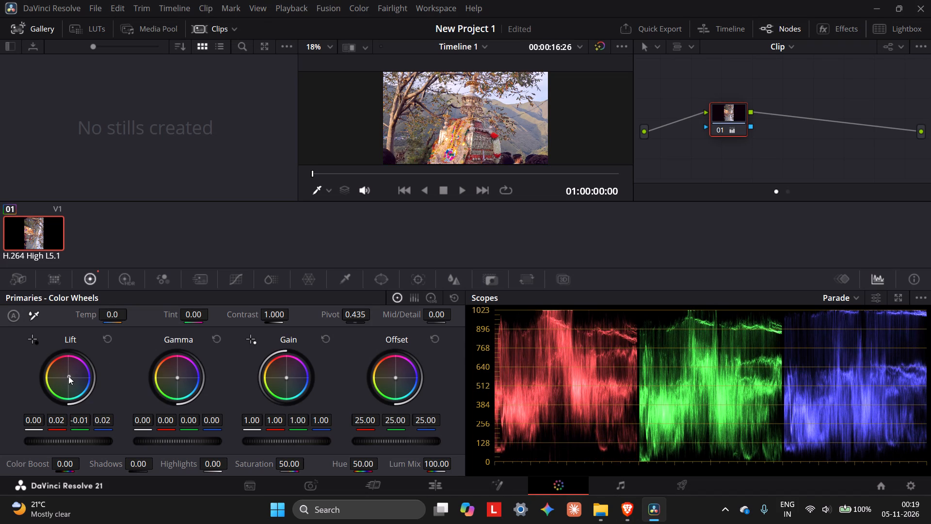
{"action": "left_click_drag", "start_coordinate": [68, 376], "coordinate": [76, 367]}
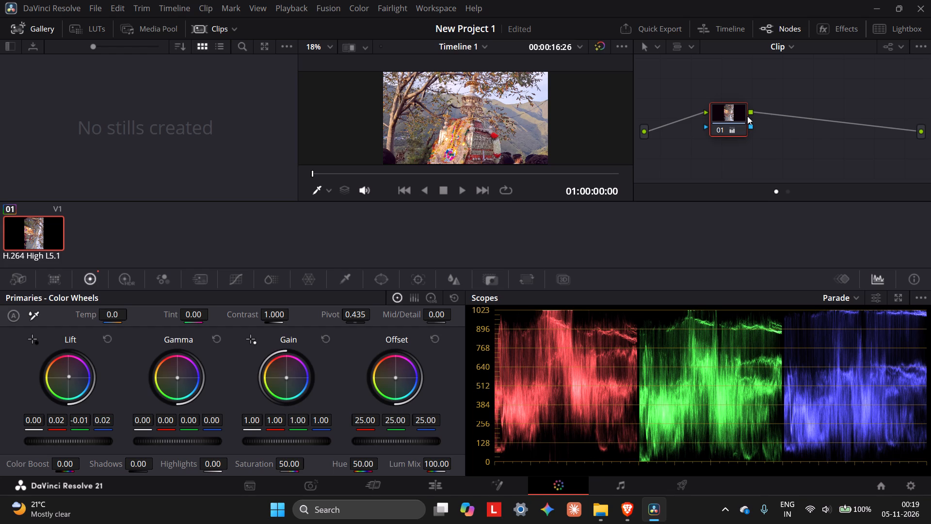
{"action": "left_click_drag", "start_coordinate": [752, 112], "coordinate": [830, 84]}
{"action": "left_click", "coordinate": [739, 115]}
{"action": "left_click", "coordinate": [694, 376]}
Shift the clip's Gamma color balance to about -0.01 red, 0.01 green and -0.06 blue.
{"action": "scroll", "coordinate": [272, 375], "scroll_direction": "down", "scroll_amount": 4}
{"action": "left_click_drag", "start_coordinate": [176, 376], "coordinate": [176, 376]}
{"action": "left_click_drag", "start_coordinate": [176, 376], "coordinate": [141, 396]}
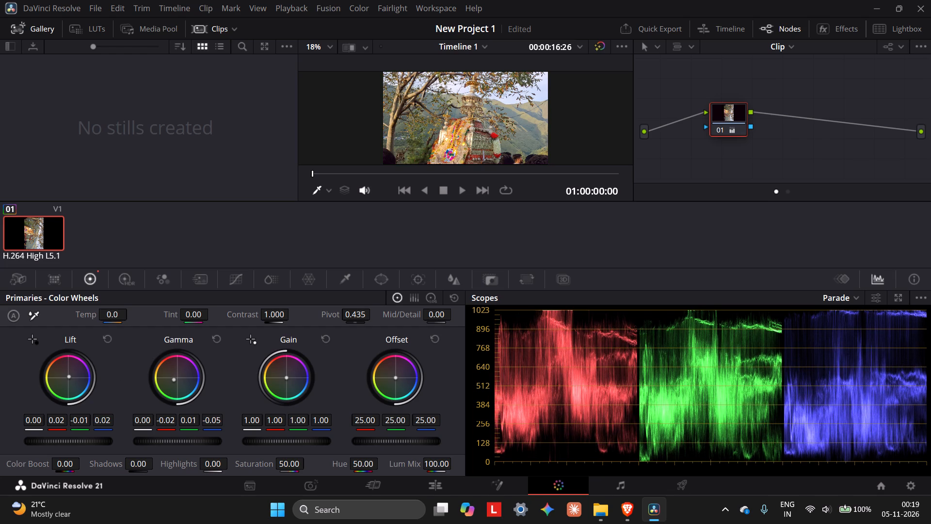
{"action": "left_click_drag", "start_coordinate": [141, 396], "coordinate": [136, 396]}
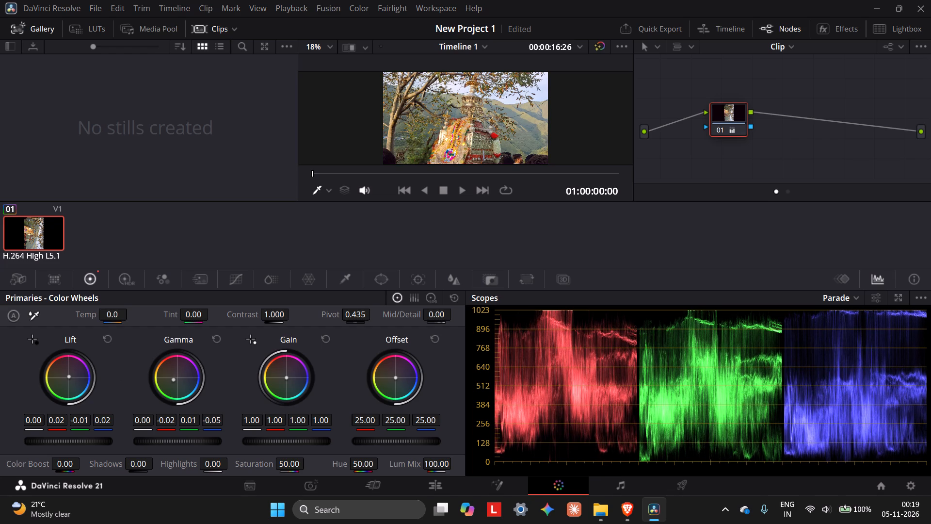
{"action": "left_click_drag", "start_coordinate": [136, 396], "coordinate": [137, 387]}
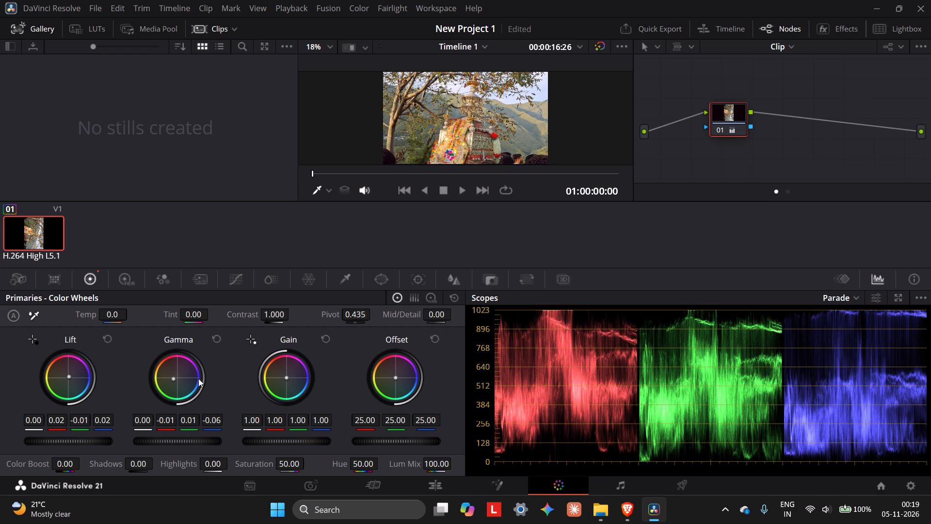
Shift the clip's Gain color balance to about 0.99 red, 0.99 green and 1.11 blue.
{"action": "left_click_drag", "start_coordinate": [287, 377], "coordinate": [310, 366]}
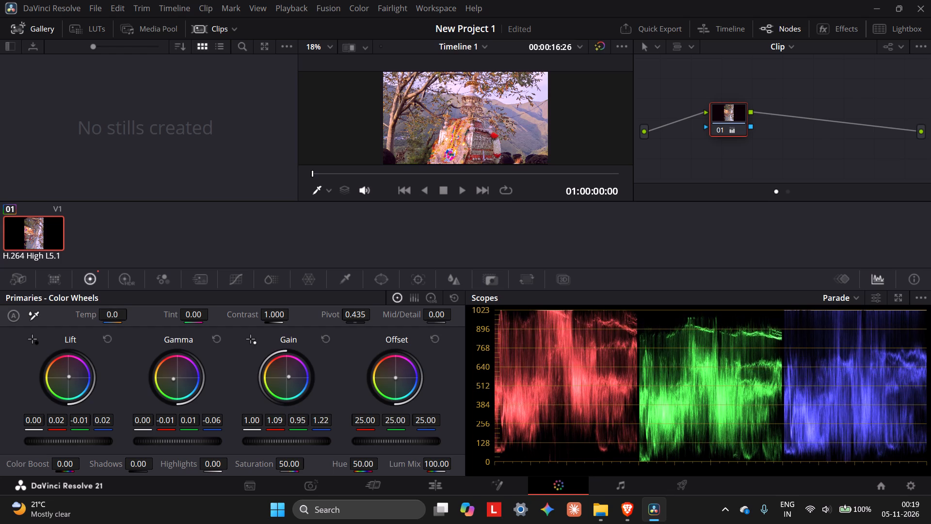
{"action": "left_click_drag", "start_coordinate": [310, 366], "coordinate": [299, 378]}
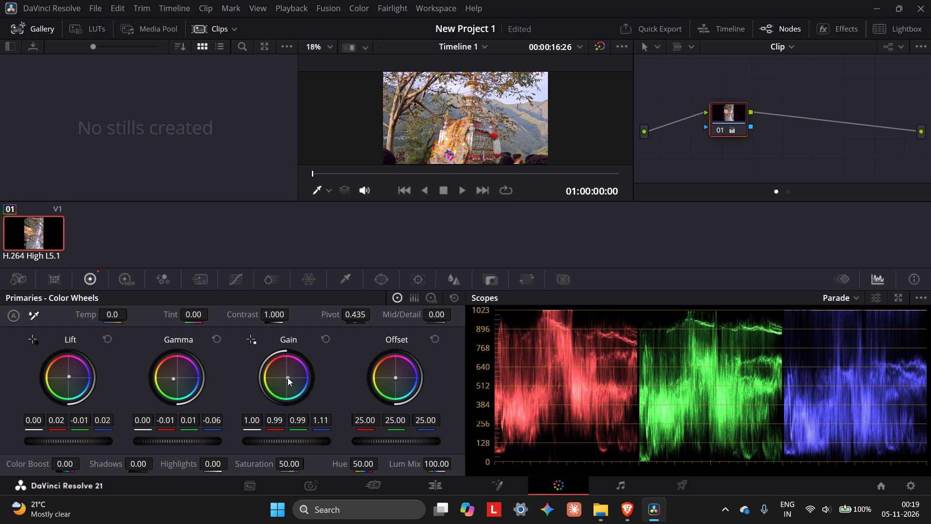
Shift the clip's Offset color balance to about 21.65 red, 25.46 green and 21.92 blue.
{"action": "left_click_drag", "start_coordinate": [398, 376], "coordinate": [392, 367]}
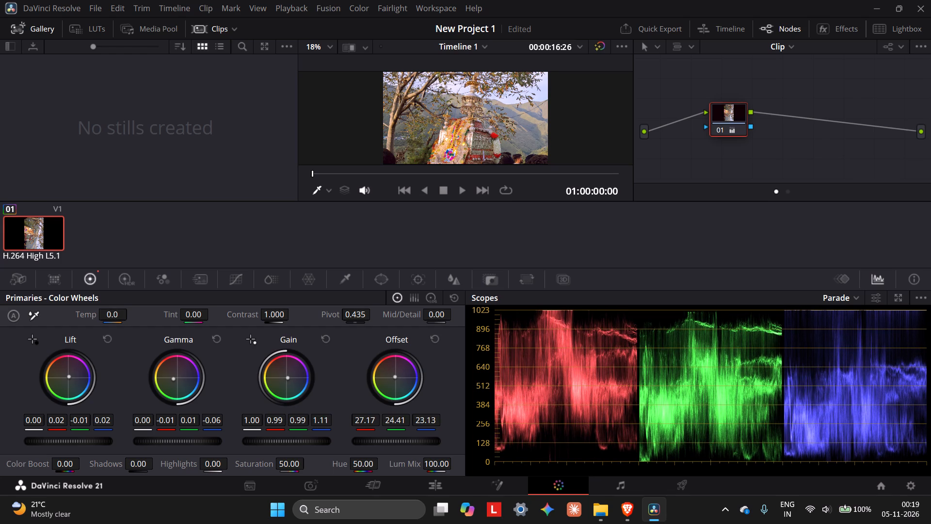
{"action": "left_click_drag", "start_coordinate": [392, 367], "coordinate": [387, 374]}
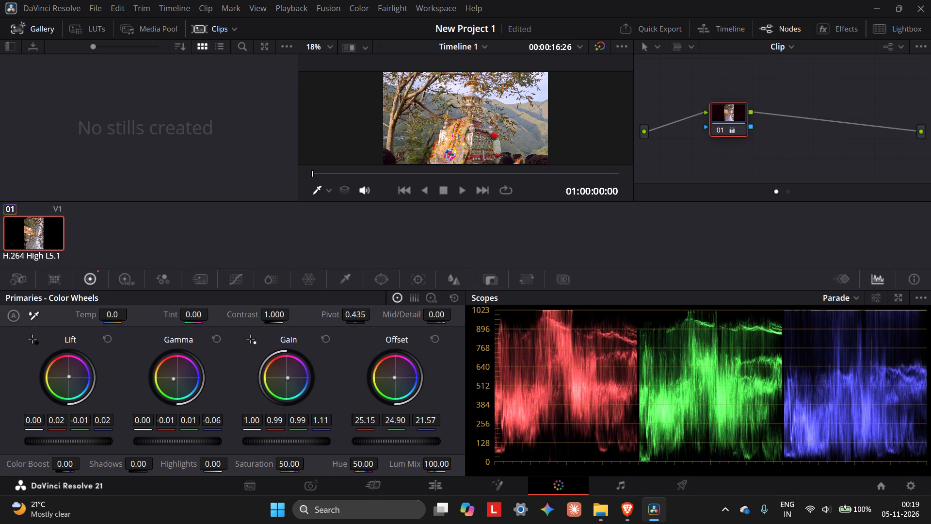
{"action": "left_click_drag", "start_coordinate": [387, 374], "coordinate": [388, 380]}
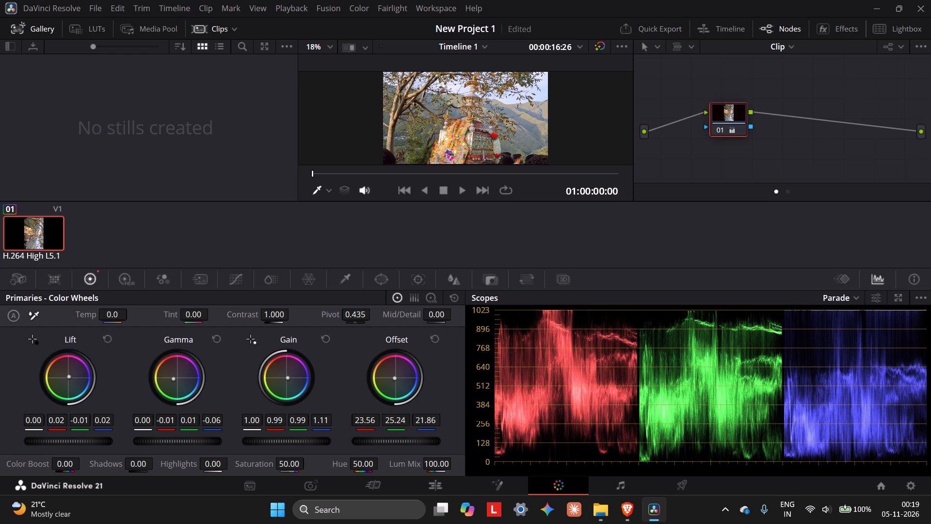
{"action": "left_click_drag", "start_coordinate": [388, 380], "coordinate": [389, 389]}
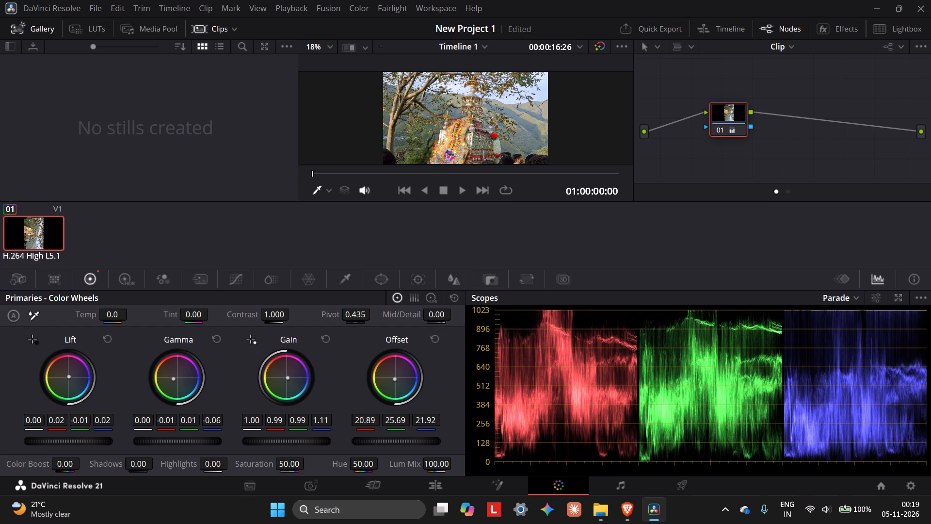
{"action": "left_click_drag", "start_coordinate": [389, 389], "coordinate": [389, 387]}
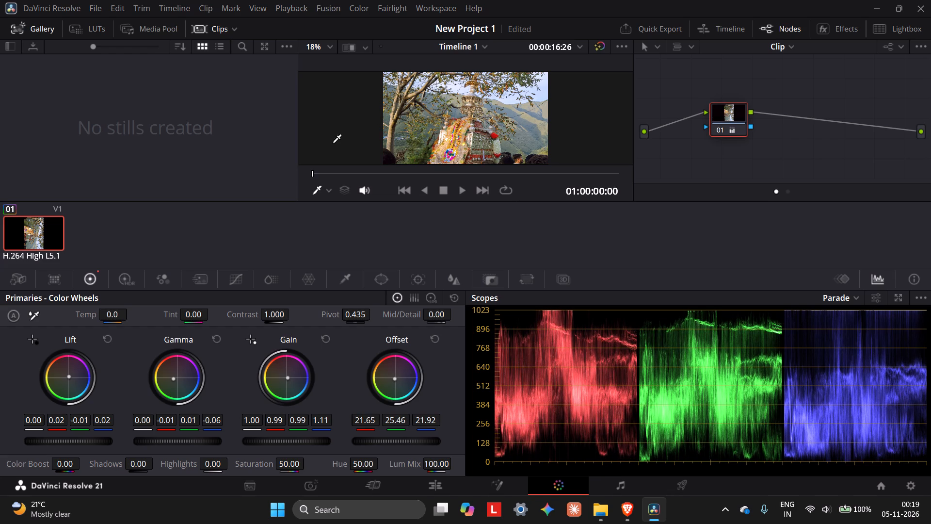
Hide the clip thumbnails and play the graded clip from the start, stopping at about 01:00:14:06.
{"action": "left_click", "coordinate": [224, 26]}
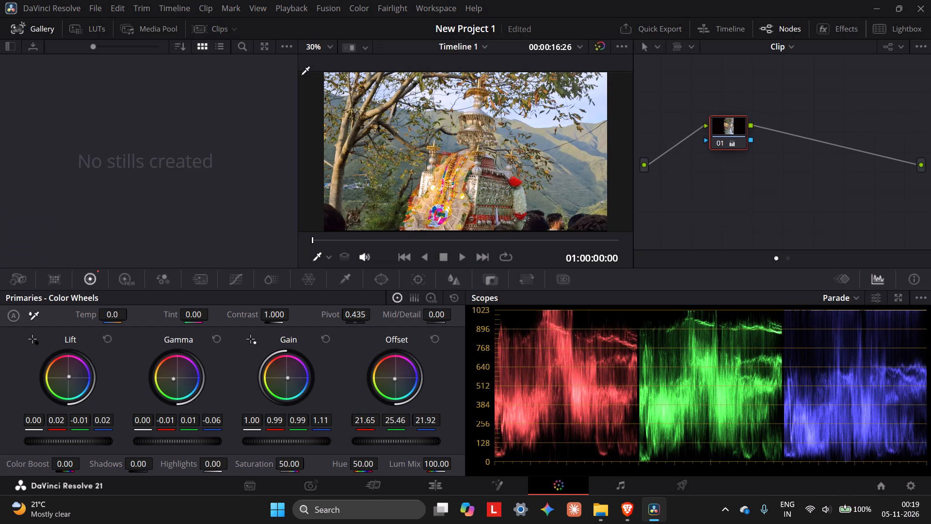
{"action": "left_click", "coordinate": [450, 260]}
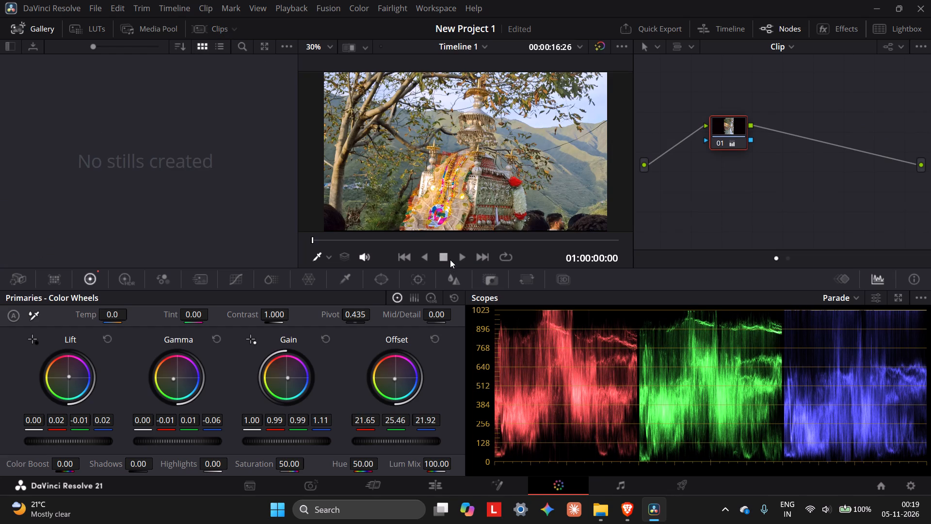
{"action": "left_click", "coordinate": [460, 258]}
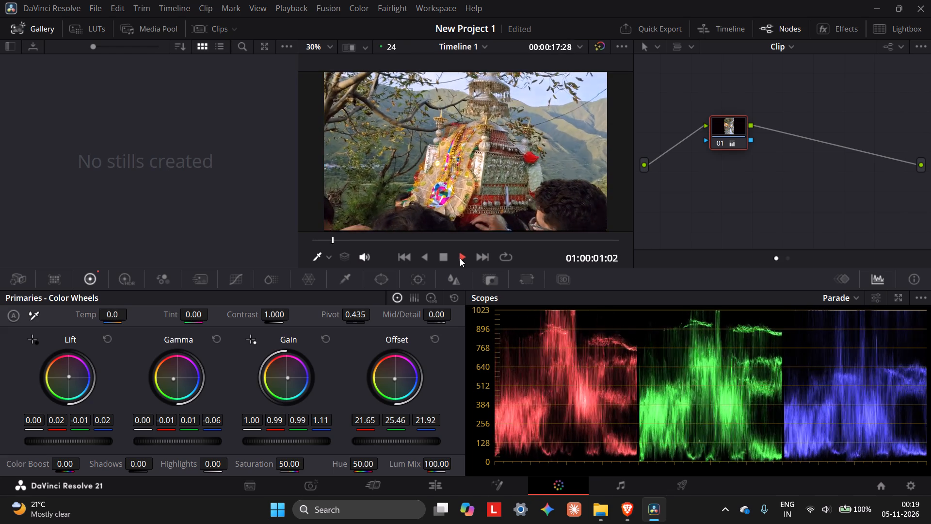
{"action": "left_click", "coordinate": [460, 258]}
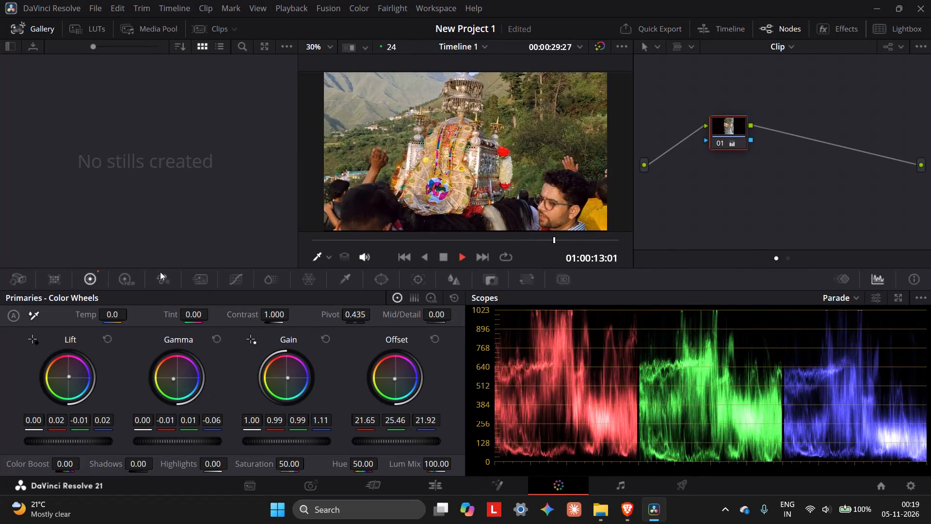
{"action": "left_click", "coordinate": [447, 261]}
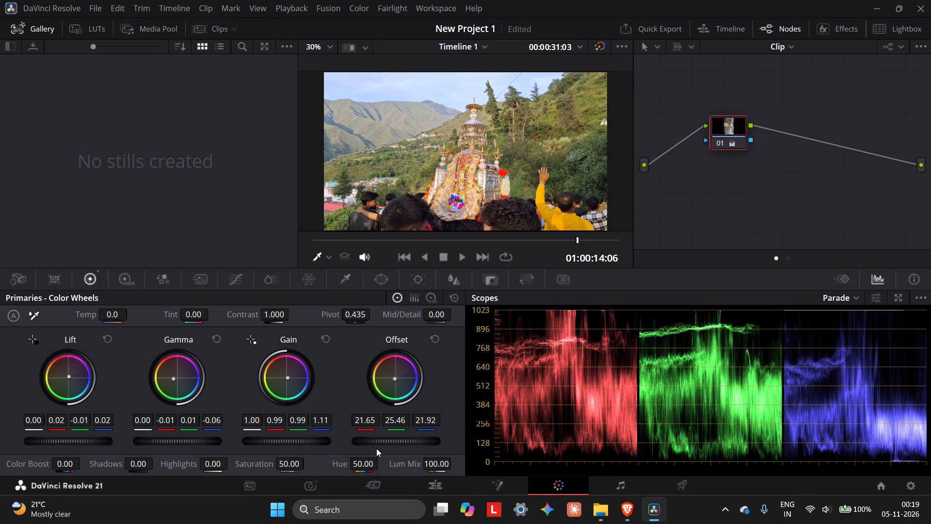
Darken the clip by lowering the overall Offset to about -3.85 red, -0.04 green and -3.58 blue.
{"action": "scroll", "coordinate": [382, 442], "scroll_direction": "down", "scroll_amount": 15}
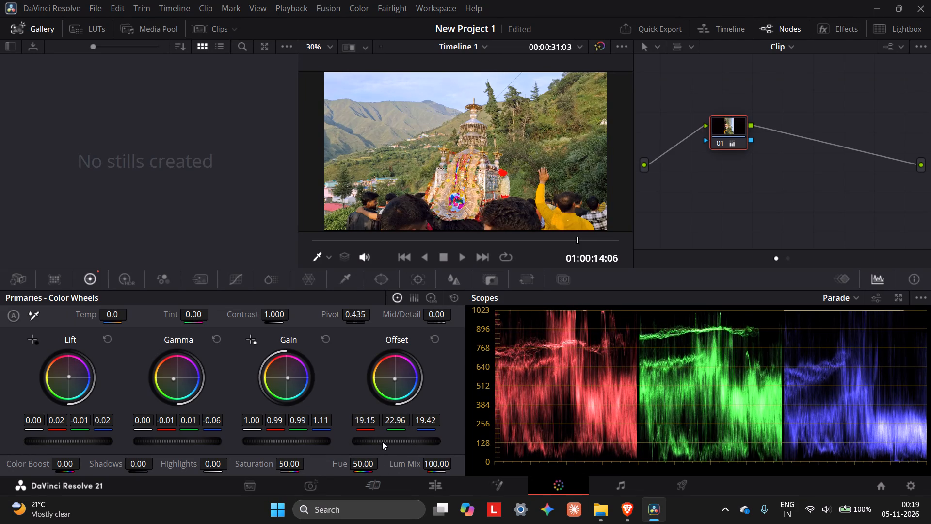
{"action": "scroll", "coordinate": [382, 442], "scroll_direction": "down", "scroll_amount": 15}
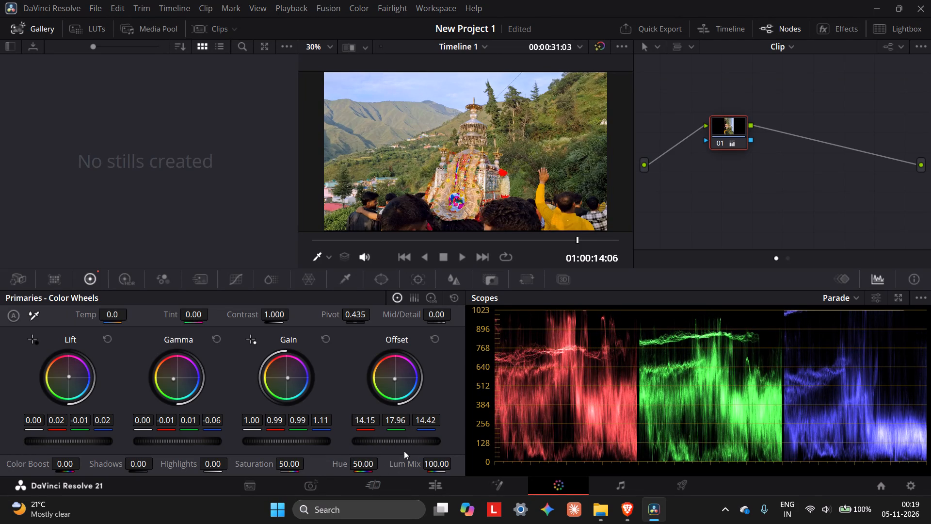
{"action": "scroll", "coordinate": [408, 442], "scroll_direction": "down", "scroll_amount": 16}
{"action": "scroll", "coordinate": [414, 439], "scroll_direction": "down", "scroll_amount": 7}
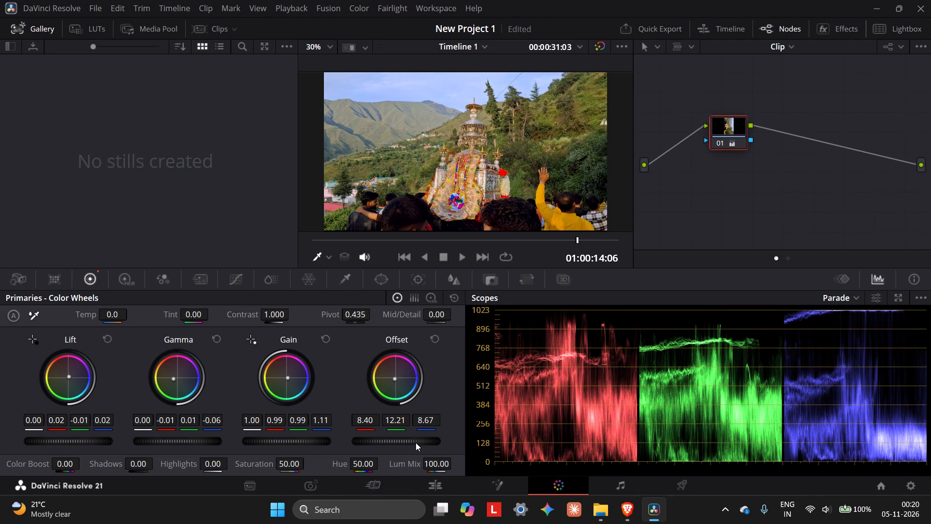
{"action": "scroll", "coordinate": [416, 442], "scroll_direction": "down", "scroll_amount": 20}
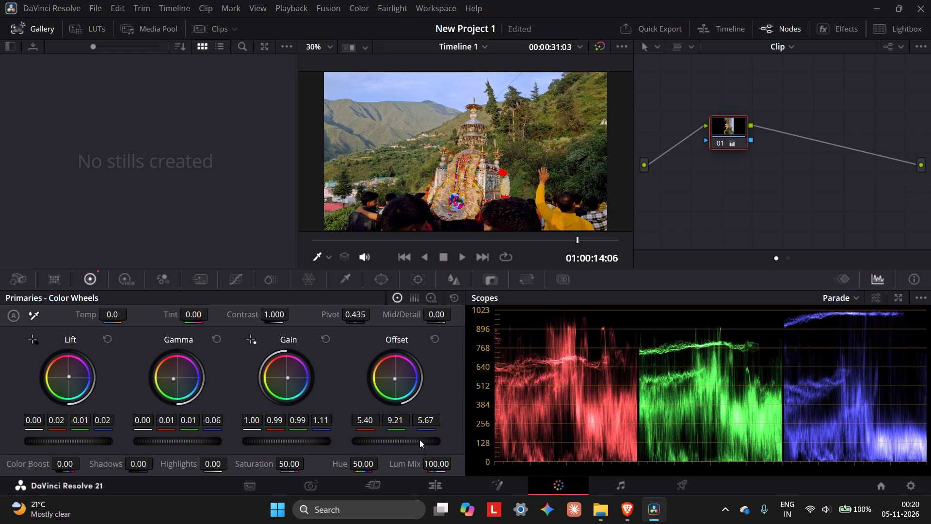
{"action": "scroll", "coordinate": [419, 440], "scroll_direction": "down", "scroll_amount": 20}
{"action": "scroll", "coordinate": [419, 439], "scroll_direction": "down", "scroll_amount": 4}
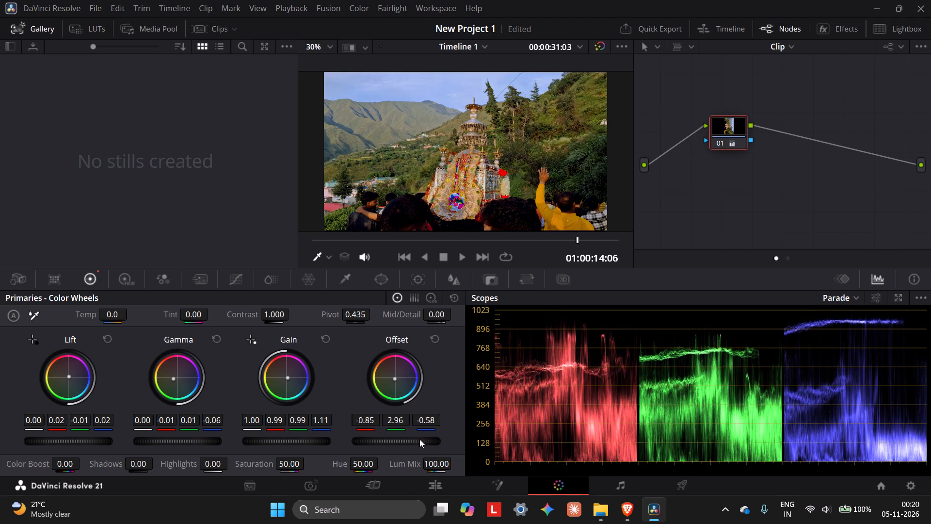
{"action": "scroll", "coordinate": [419, 439], "scroll_direction": "down", "scroll_amount": 18}
{"action": "scroll", "coordinate": [419, 439], "scroll_direction": "down", "scroll_amount": 12}
{"action": "scroll", "coordinate": [419, 439], "scroll_direction": "up", "scroll_amount": 9}
{"action": "scroll", "coordinate": [414, 440], "scroll_direction": "up", "scroll_amount": 13}
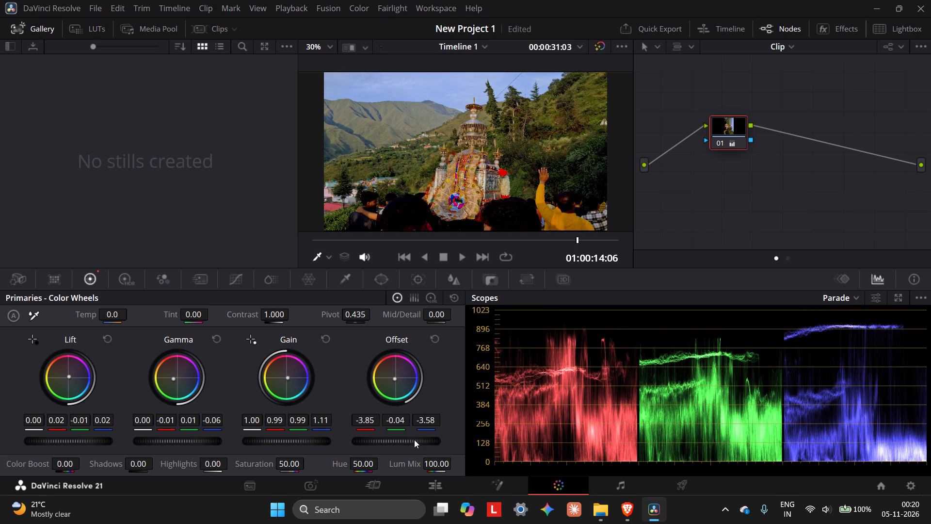
Brighten the clip by raising the overall Offset to about 5.90 red, 9.71 green and 6.17 blue.
{"action": "scroll", "coordinate": [414, 440], "scroll_direction": "up", "scroll_amount": 20}
{"action": "scroll", "coordinate": [414, 440], "scroll_direction": "up", "scroll_amount": 18}
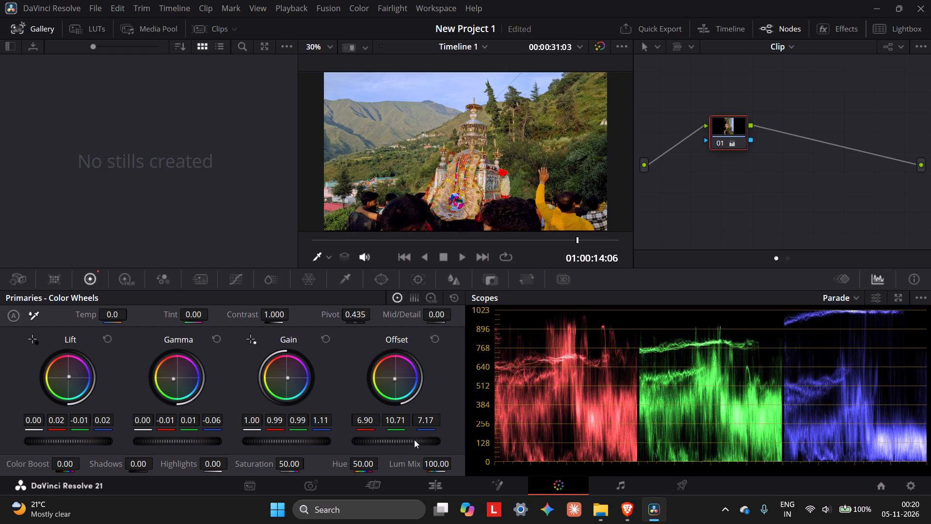
{"action": "scroll", "coordinate": [414, 440], "scroll_direction": "up", "scroll_amount": 20}
{"action": "scroll", "coordinate": [414, 440], "scroll_direction": "up", "scroll_amount": 1}
{"action": "scroll", "coordinate": [414, 441], "scroll_direction": "down", "scroll_amount": 8}
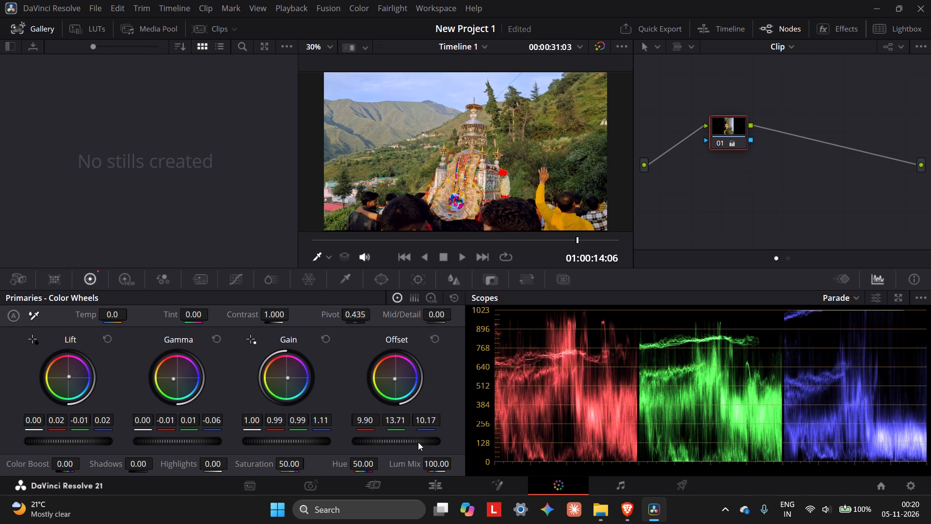
{"action": "scroll", "coordinate": [418, 442], "scroll_direction": "down", "scroll_amount": 17}
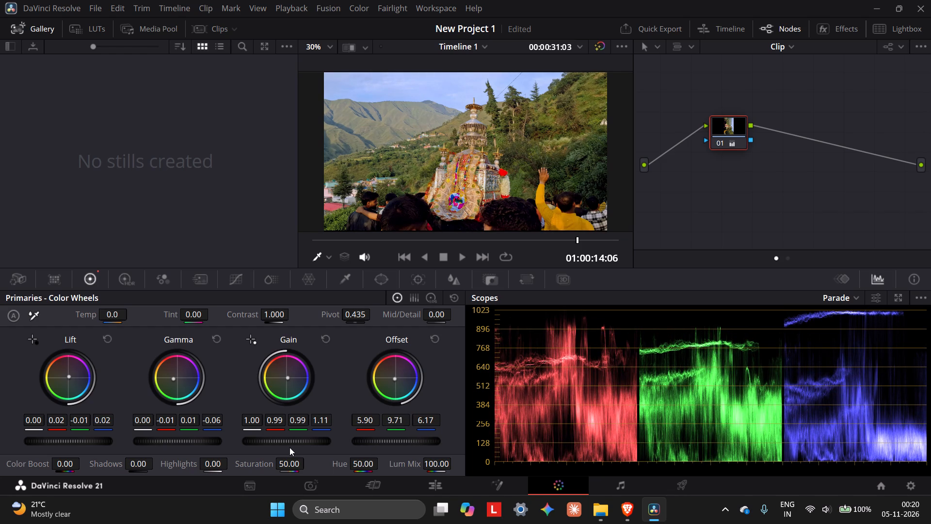
Raise the clip's overall Gain to about 1.17, giving 1.16 red, 1.16 green and 1.30 blue.
{"action": "scroll", "coordinate": [292, 443], "scroll_direction": "down", "scroll_amount": 14}
{"action": "scroll", "coordinate": [292, 443], "scroll_direction": "up", "scroll_amount": 9}
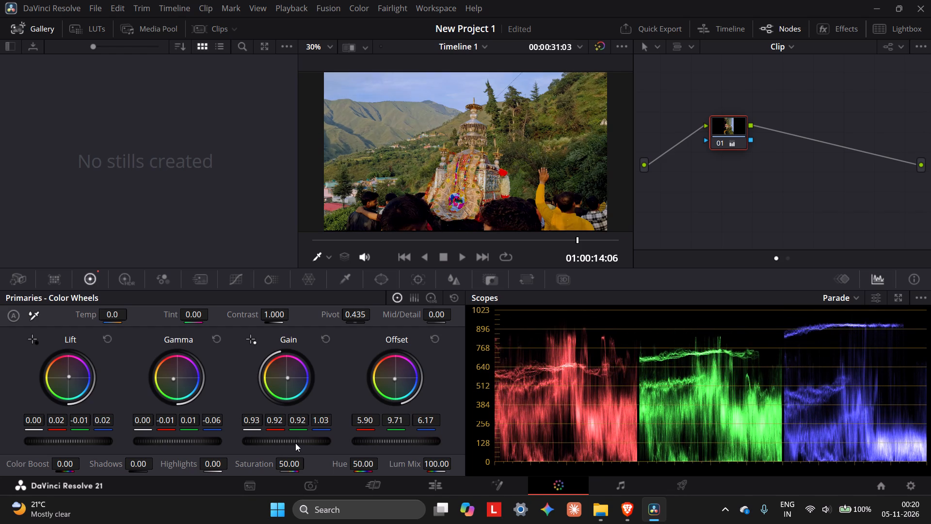
{"action": "scroll", "coordinate": [295, 443], "scroll_direction": "up", "scroll_amount": 20}
{"action": "scroll", "coordinate": [295, 443], "scroll_direction": "up", "scroll_amount": 5}
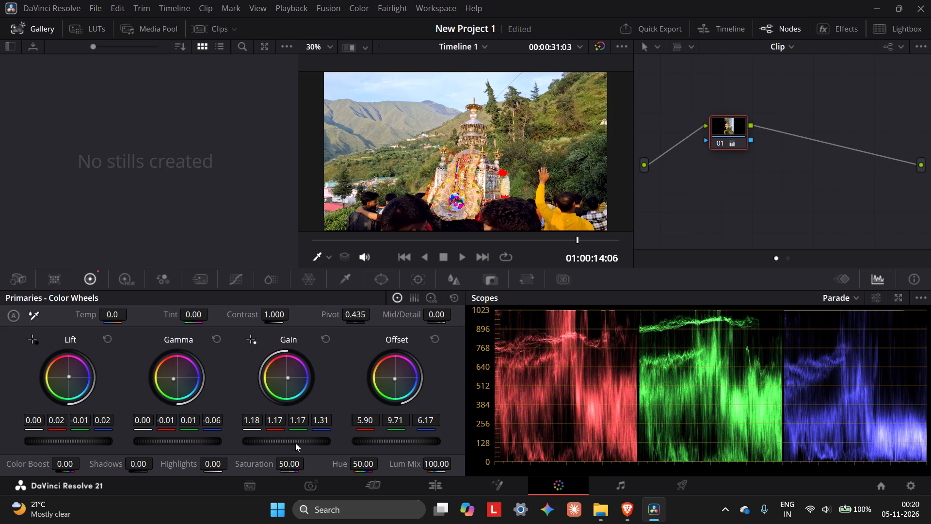
{"action": "scroll", "coordinate": [295, 443], "scroll_direction": "up", "scroll_amount": 4}
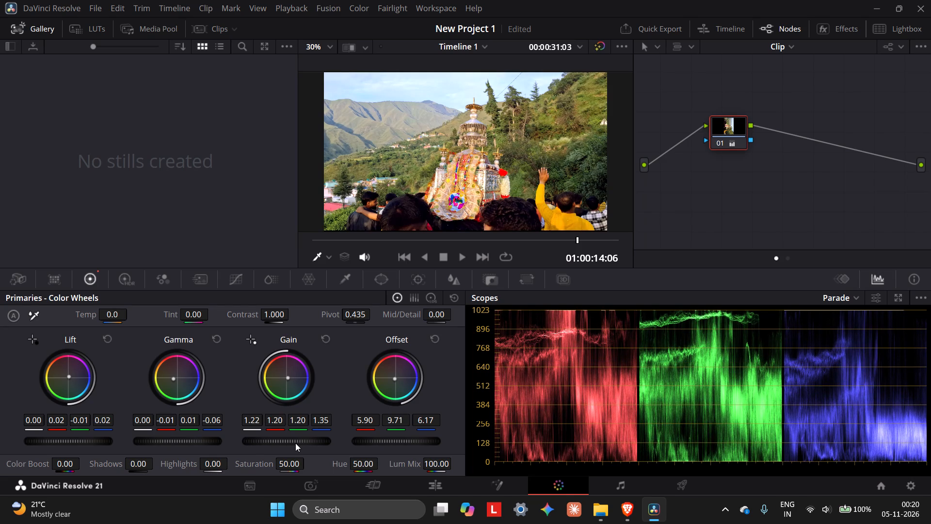
{"action": "scroll", "coordinate": [295, 443], "scroll_direction": "down", "scroll_amount": 5}
Darken the clip's overall Gamma to about -0.22 and cool its balance to about -0.29 red, -0.21 green and -0.13 blue.
{"action": "scroll", "coordinate": [194, 438], "scroll_direction": "down", "scroll_amount": 7}
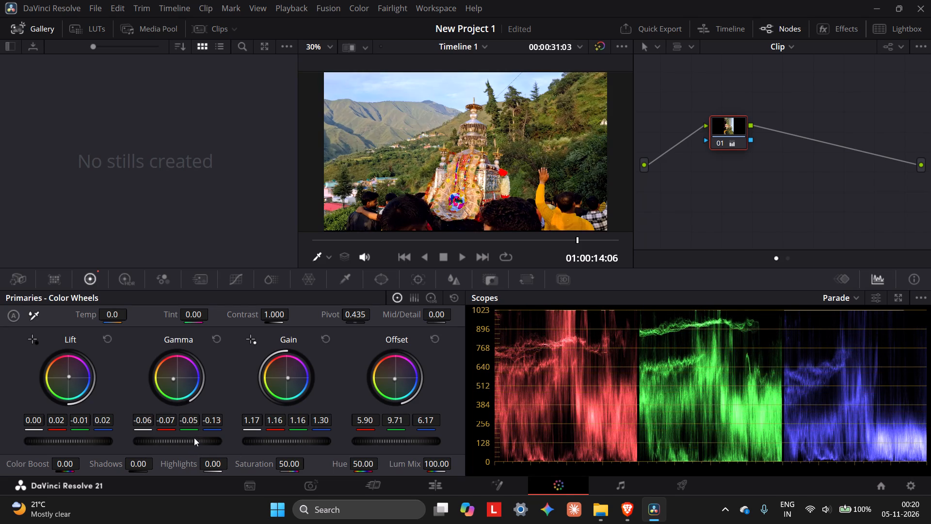
{"action": "scroll", "coordinate": [194, 438], "scroll_direction": "down", "scroll_amount": 14}
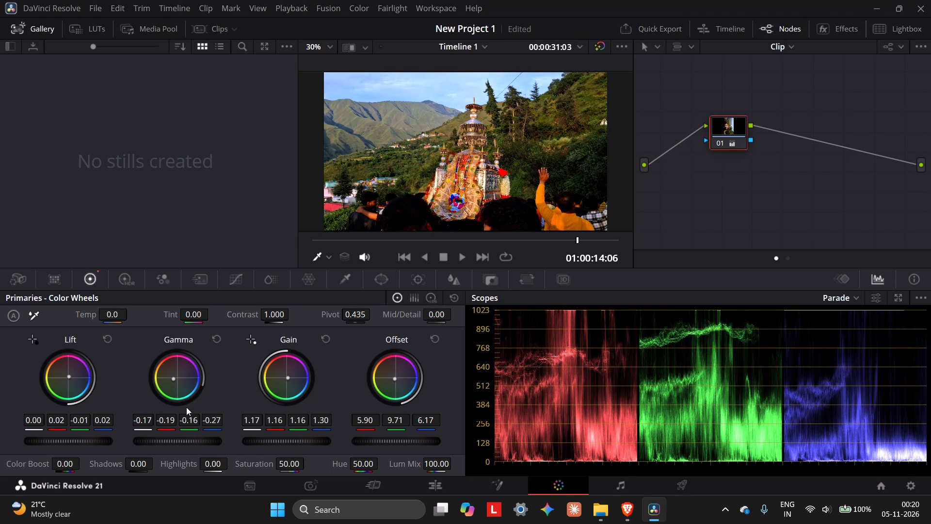
{"action": "left_click_drag", "start_coordinate": [174, 378], "coordinate": [208, 360]}
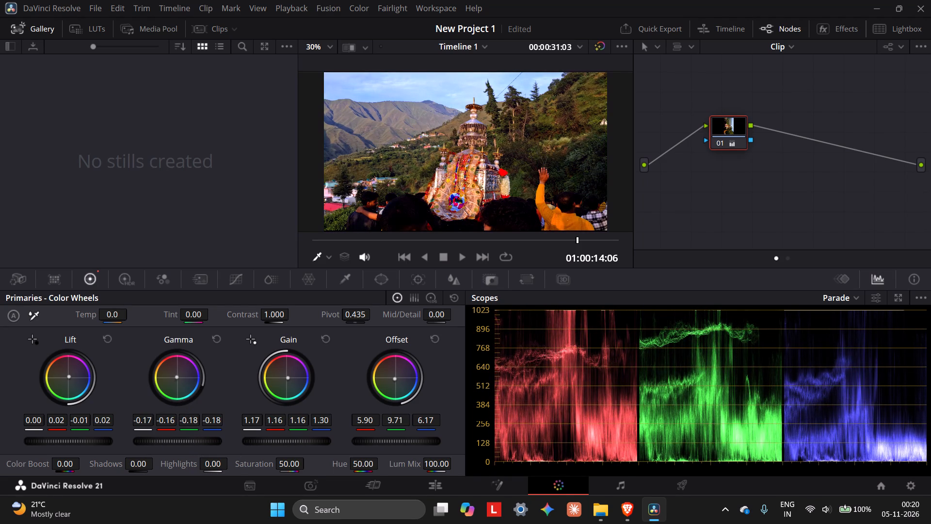
{"action": "left_click_drag", "start_coordinate": [208, 360], "coordinate": [301, 322]}
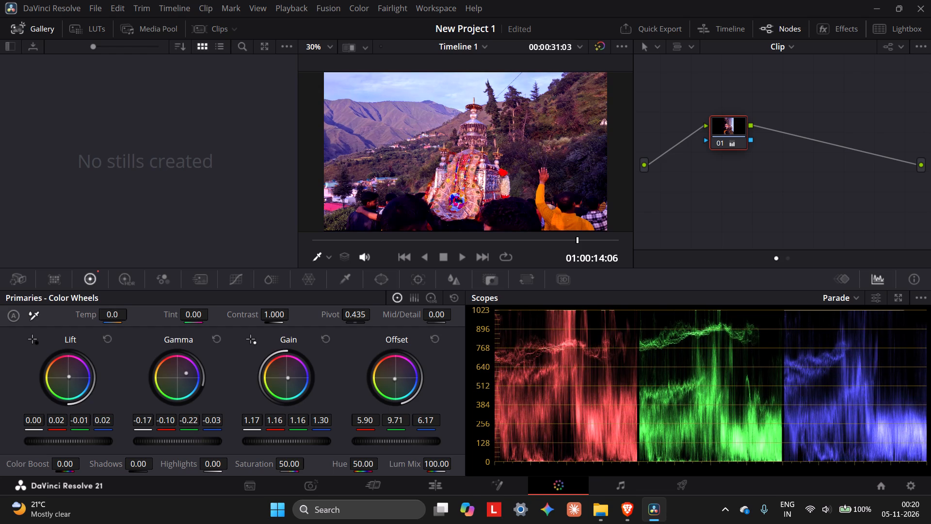
{"action": "left_click_drag", "start_coordinate": [301, 322], "coordinate": [258, 402]}
{"action": "scroll", "coordinate": [181, 381], "scroll_direction": "down", "scroll_amount": 12}
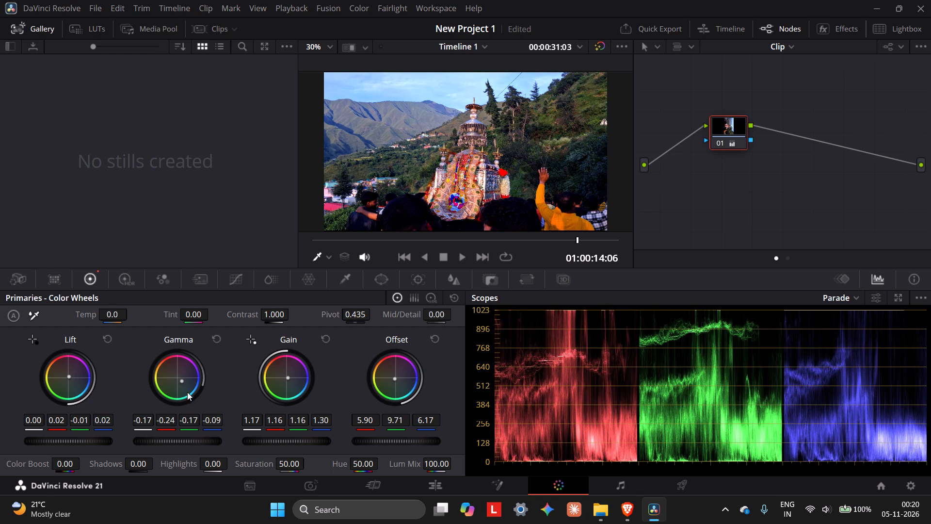
{"action": "scroll", "coordinate": [179, 447], "scroll_direction": "down", "scroll_amount": 7}
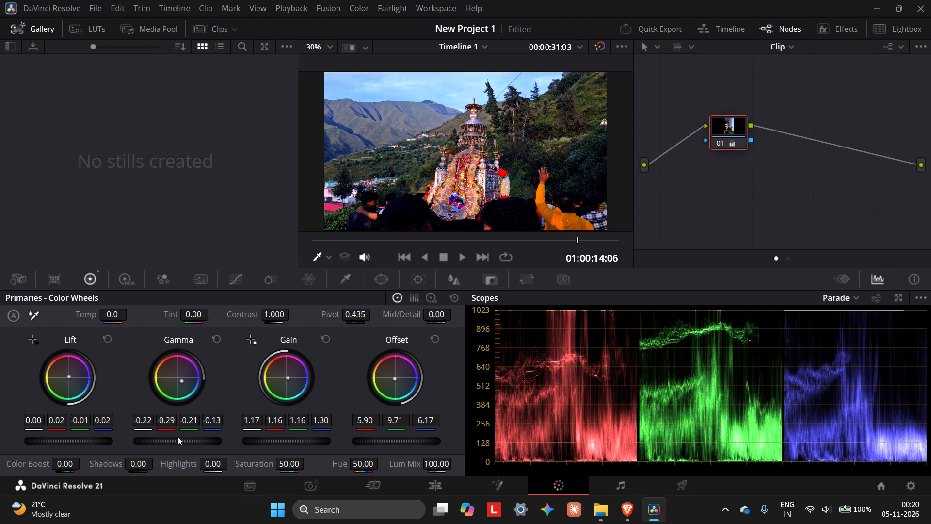
Warm the Lift color balance and lower its overall level to about -0.02, with 0.04 red, -0.04 green and -0.15 blue.
{"action": "left_click_drag", "start_coordinate": [70, 380], "coordinate": [69, 375]}
{"action": "left_click_drag", "start_coordinate": [69, 375], "coordinate": [46, 361]}
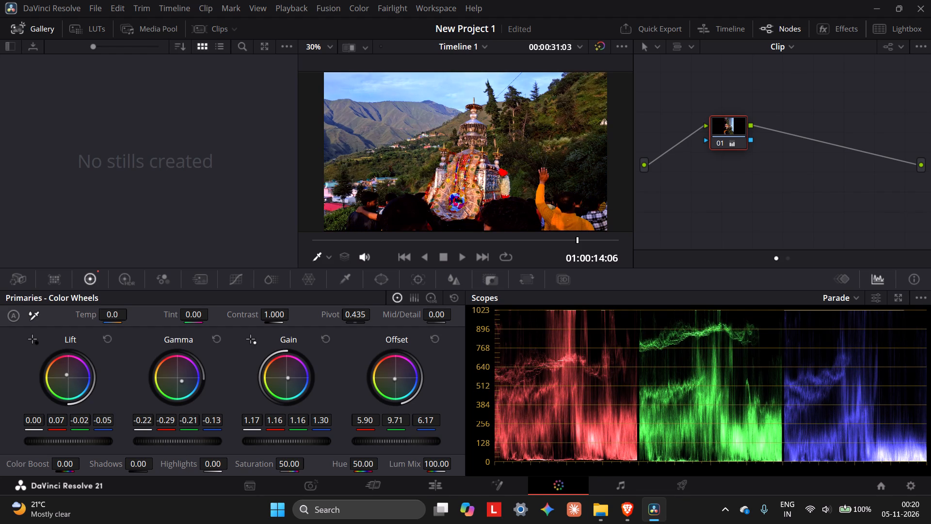
{"action": "left_click_drag", "start_coordinate": [46, 361], "coordinate": [22, 360]}
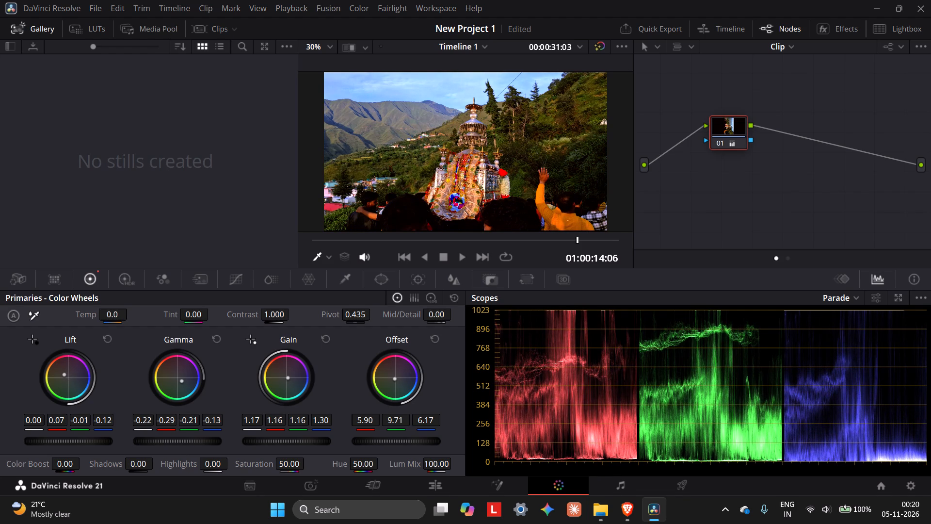
{"action": "left_click_drag", "start_coordinate": [22, 360], "coordinate": [22, 363]}
{"action": "scroll", "coordinate": [72, 446], "scroll_direction": "down", "scroll_amount": 7}
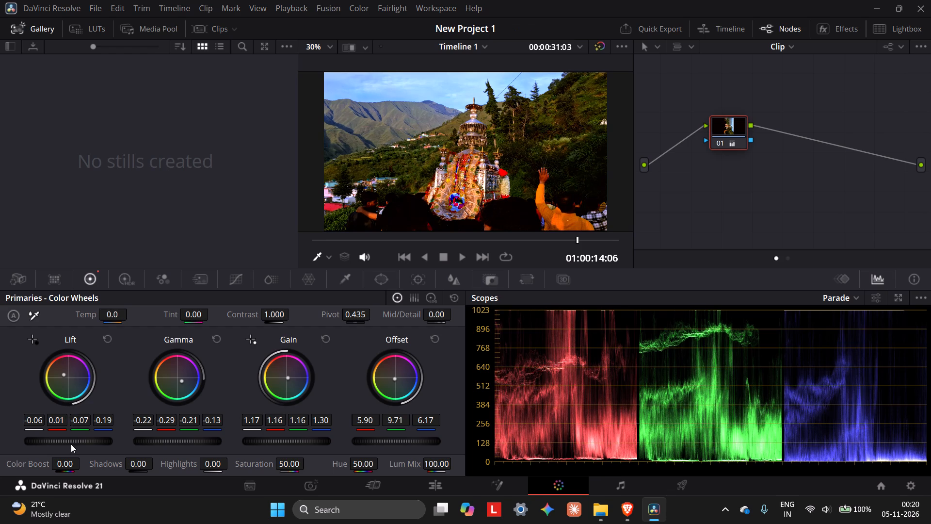
{"action": "scroll", "coordinate": [71, 444], "scroll_direction": "down", "scroll_amount": 7}
{"action": "scroll", "coordinate": [71, 444], "scroll_direction": "up", "scroll_amount": 12}
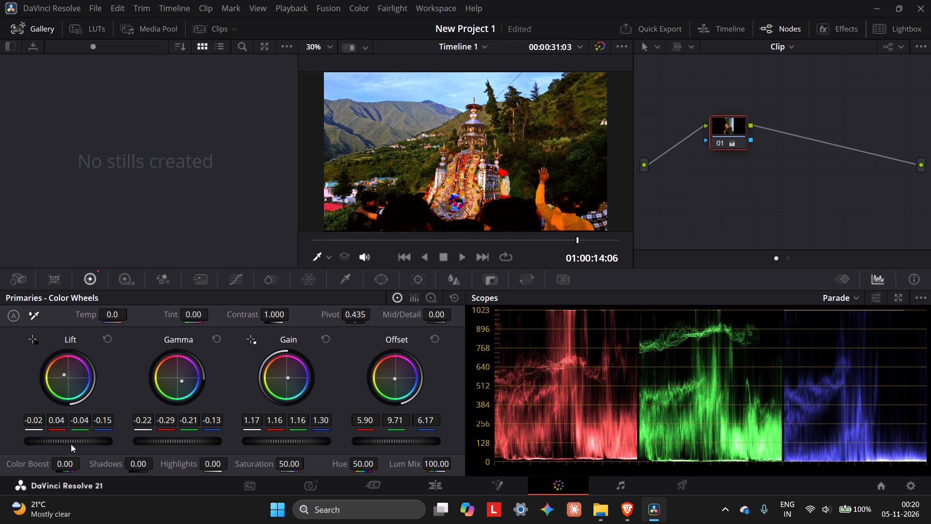
{"action": "scroll", "coordinate": [71, 444], "scroll_direction": "down", "scroll_amount": 1}
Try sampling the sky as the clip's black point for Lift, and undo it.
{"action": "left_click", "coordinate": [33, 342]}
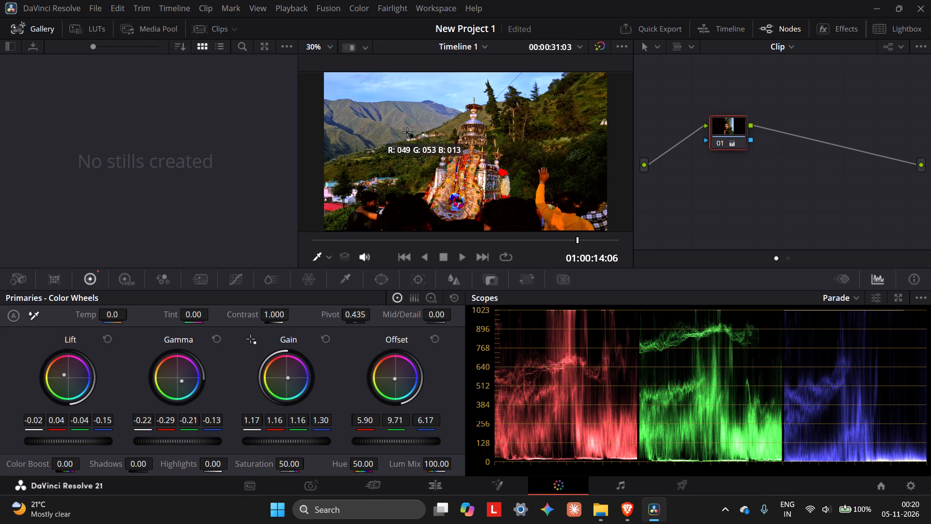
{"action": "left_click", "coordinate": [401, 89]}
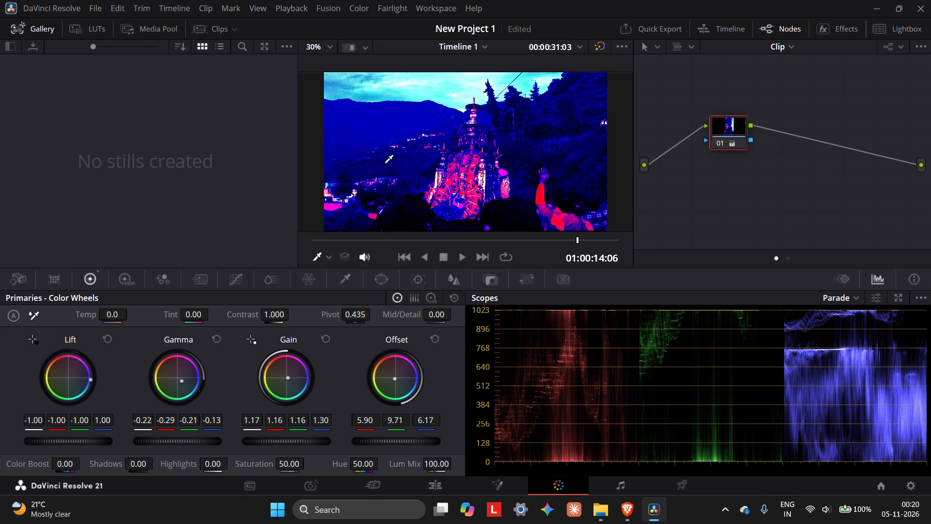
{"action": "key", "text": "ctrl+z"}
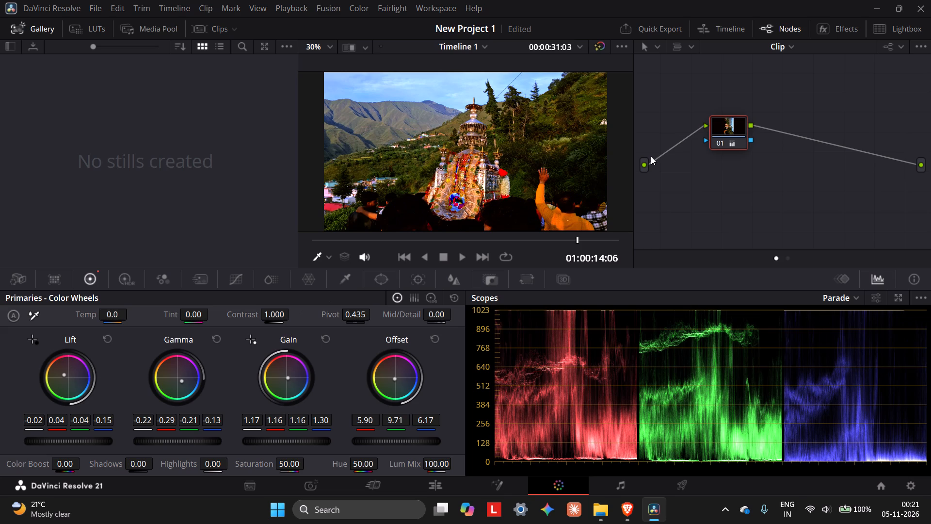
Switch to Brave, play the YouTube tutorial "Color Grade Any Video in 15 Minutes", like and pause it, and return to DaVinci Resolve.
{"action": "left_click", "coordinate": [877, 11]}
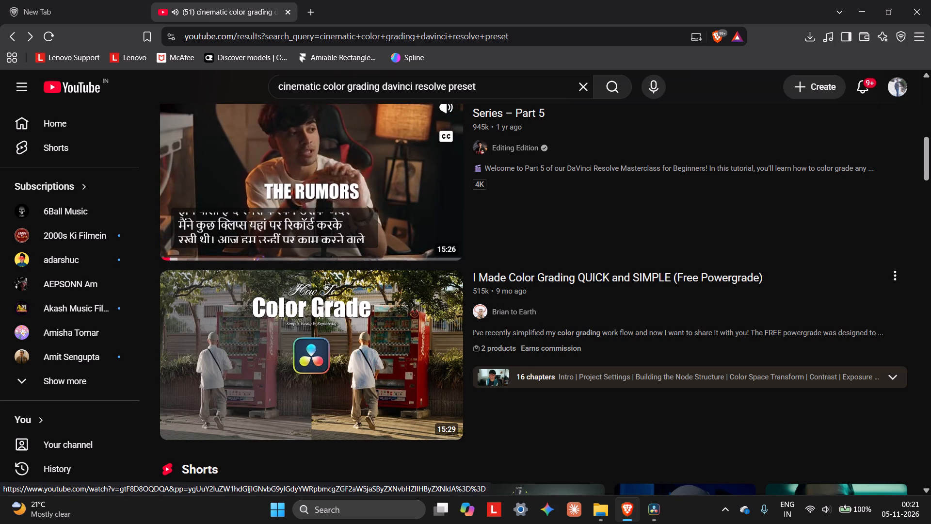
{"action": "left_click_drag", "start_coordinate": [407, 147], "coordinate": [407, 141]}
{"action": "left_click", "coordinate": [407, 141]}
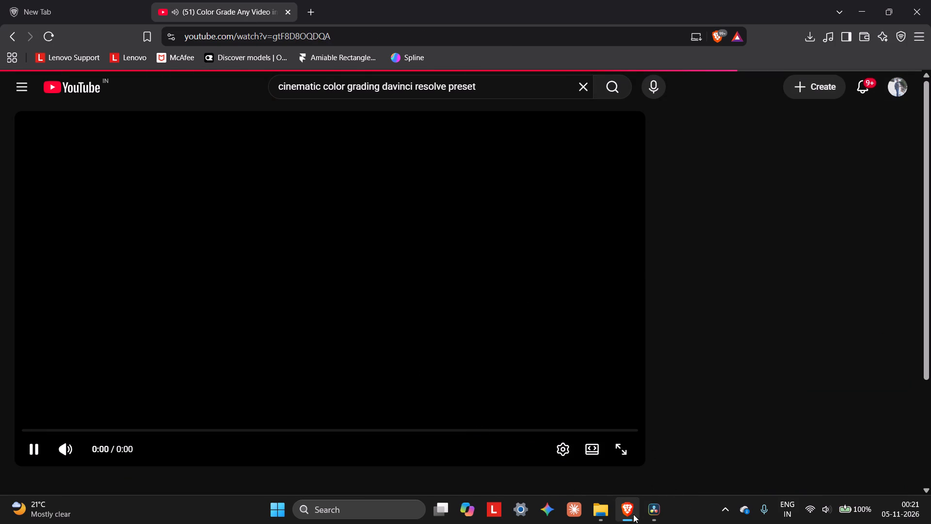
{"action": "left_click", "coordinate": [656, 518]}
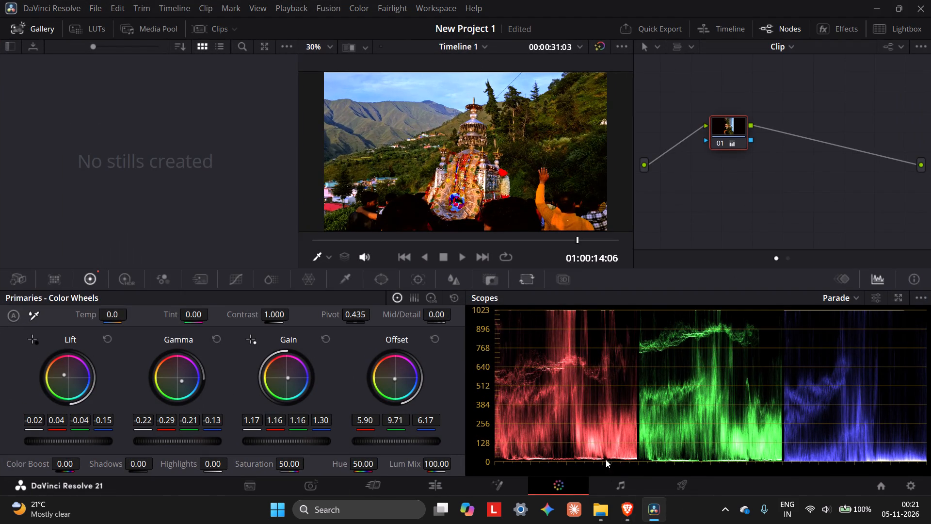
{"action": "left_click", "coordinate": [618, 508]}
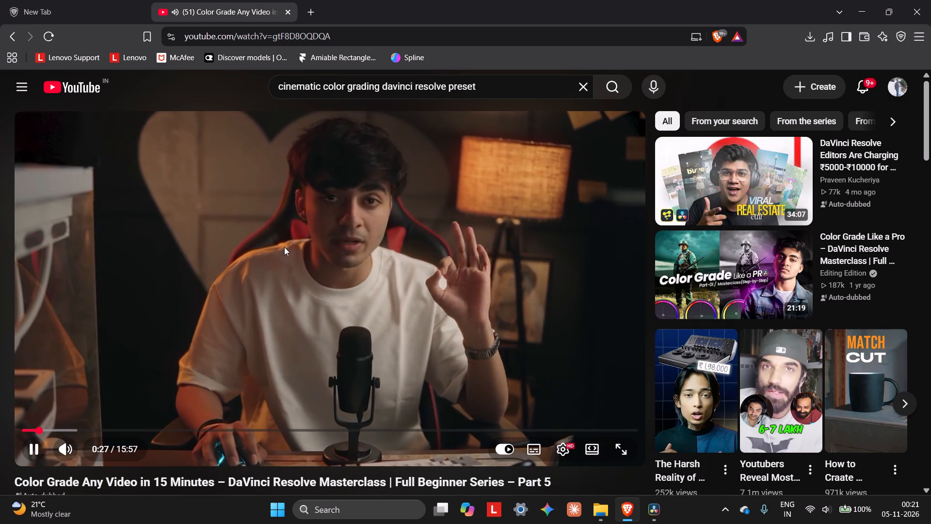
{"action": "scroll", "coordinate": [318, 294], "scroll_direction": "down", "scroll_amount": 2}
{"action": "left_click", "coordinate": [465, 404]}
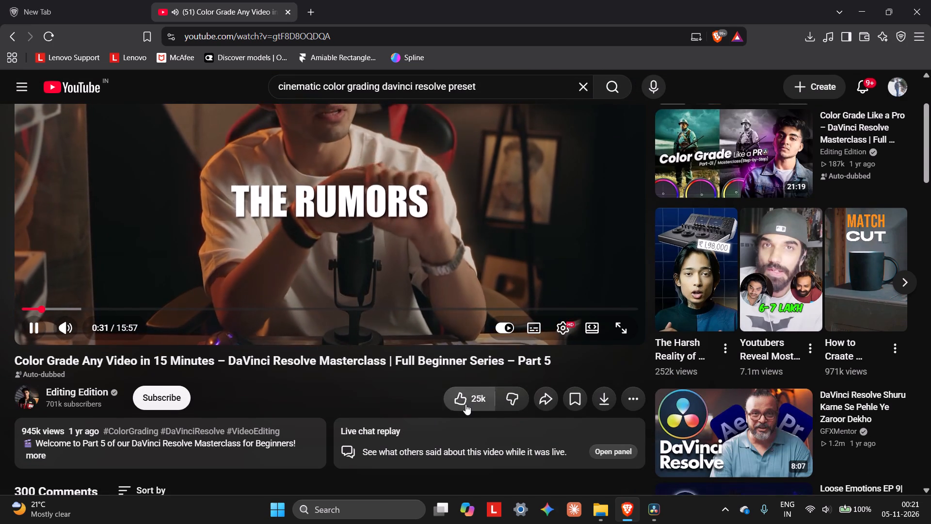
{"action": "left_click", "coordinate": [330, 216]}
{"action": "left_click", "coordinate": [654, 512]}
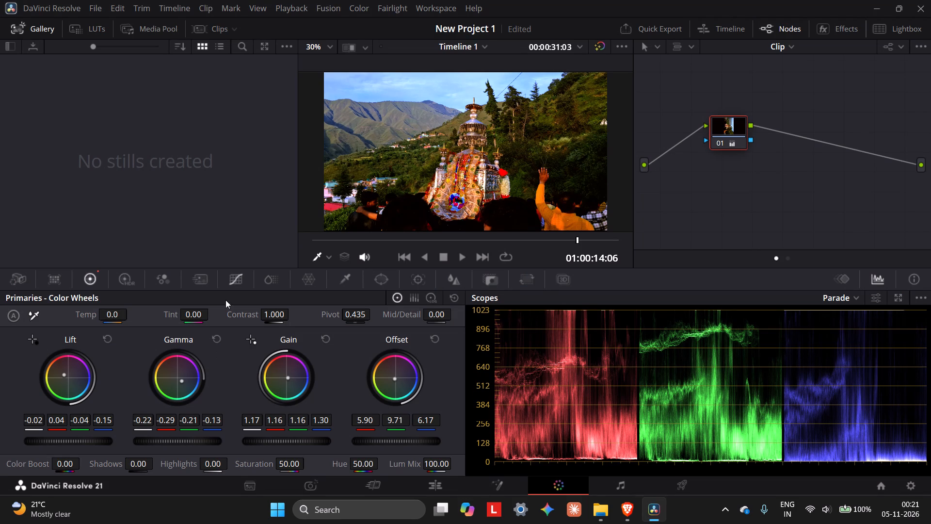
Set the blue channel of the clip's Lift to about -0.12.
{"action": "left_click", "coordinate": [175, 369]}
{"action": "left_click", "coordinate": [104, 422]}
{"action": "scroll", "coordinate": [104, 422], "scroll_direction": "down", "scroll_amount": 5}
{"action": "scroll", "coordinate": [104, 422], "scroll_direction": "up", "scroll_amount": 4}
{"action": "left_click_drag", "start_coordinate": [106, 421], "coordinate": [140, 429]}
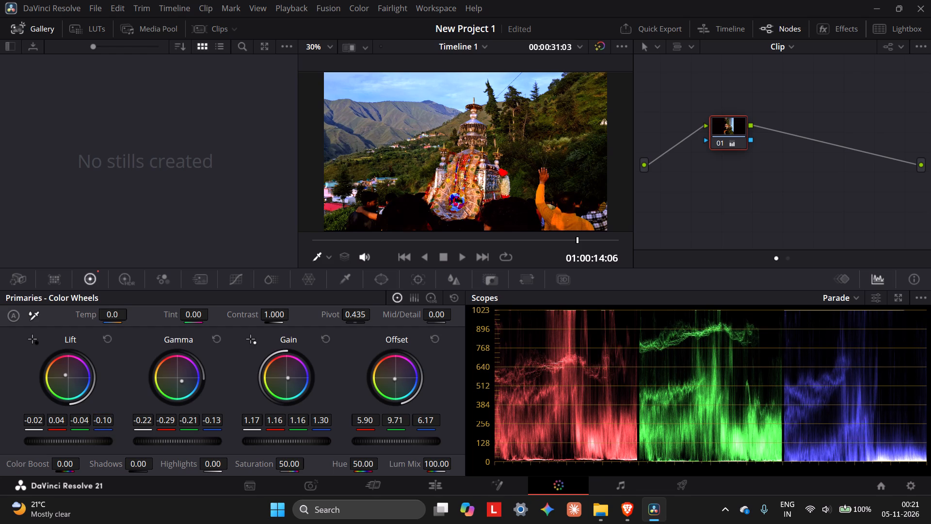
{"action": "left_click_drag", "start_coordinate": [140, 429], "coordinate": [312, 437]}
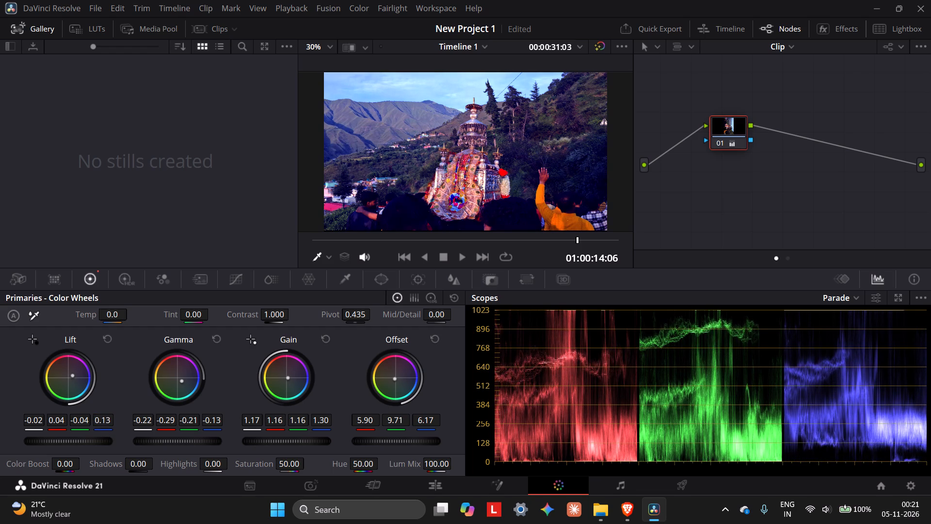
{"action": "left_click_drag", "start_coordinate": [312, 437], "coordinate": [123, 414]}
Set the green channel of the clip's Lift to about 0.00.
{"action": "left_click_drag", "start_coordinate": [77, 424], "coordinate": [18, 426]}
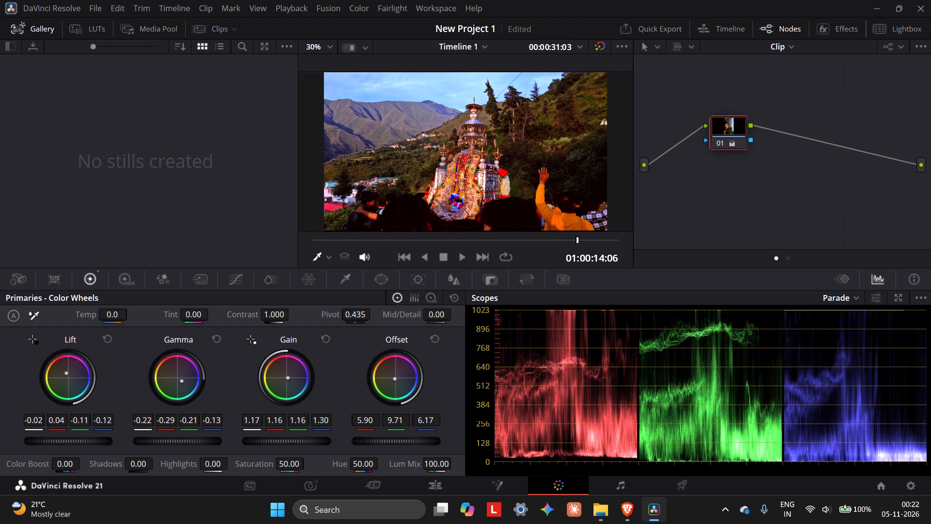
{"action": "left_click_drag", "start_coordinate": [18, 426], "coordinate": [529, 278]}
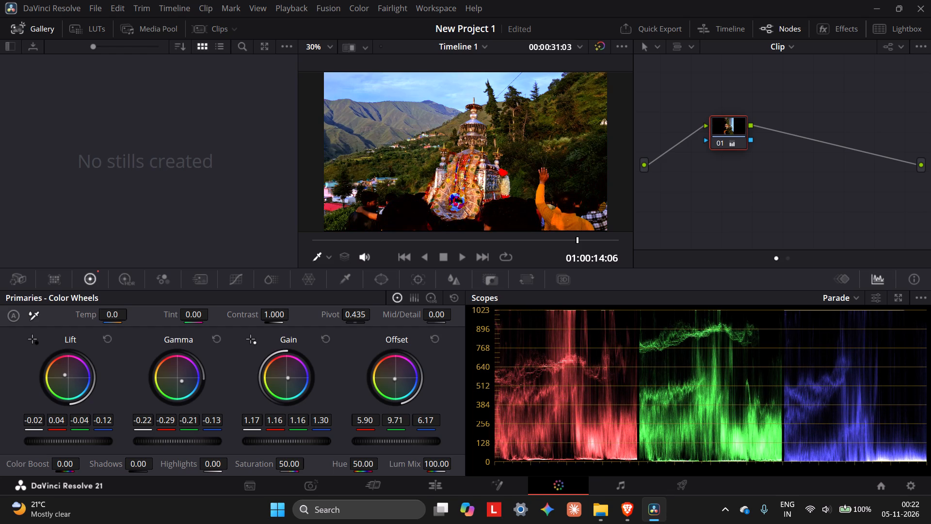
{"action": "left_click_drag", "start_coordinate": [529, 278], "coordinate": [556, 281]}
Play the graded clip to review the color, stopping at about 01:00:07:00.
{"action": "left_click", "coordinate": [462, 259]}
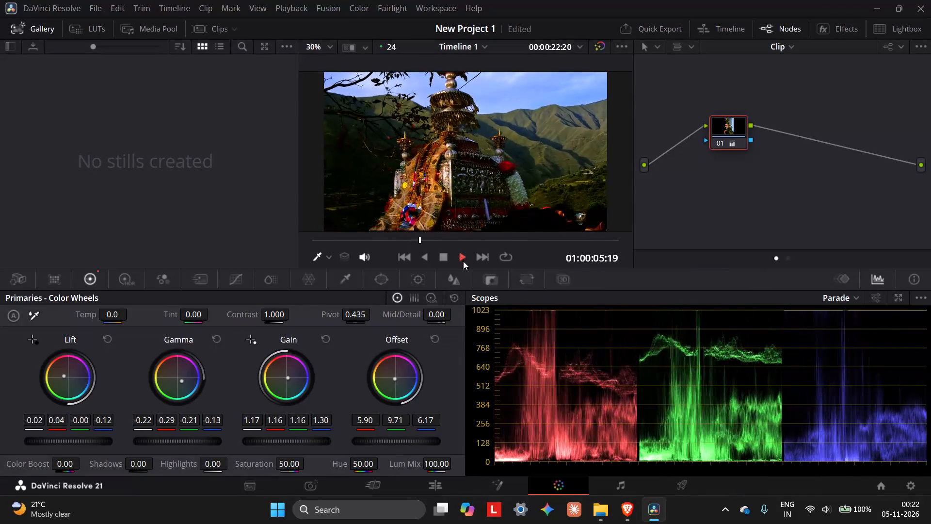
{"action": "left_click", "coordinate": [445, 261]}
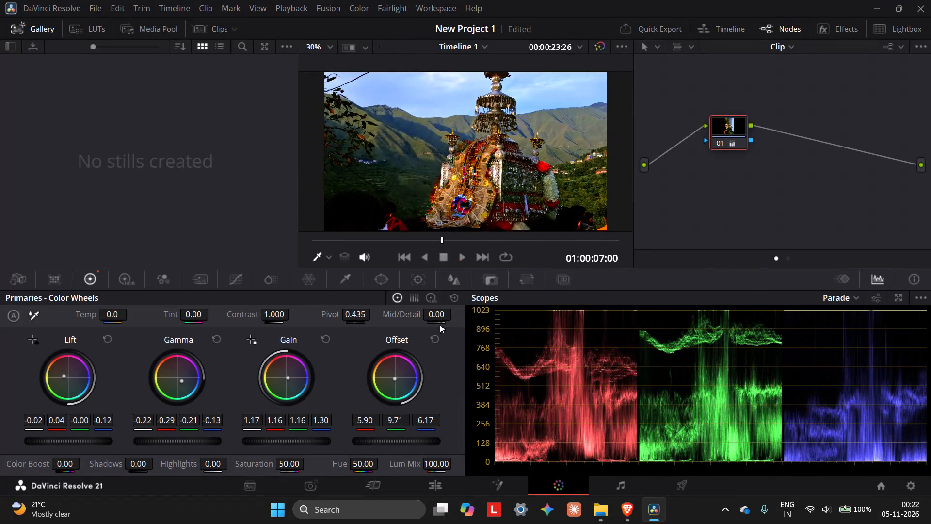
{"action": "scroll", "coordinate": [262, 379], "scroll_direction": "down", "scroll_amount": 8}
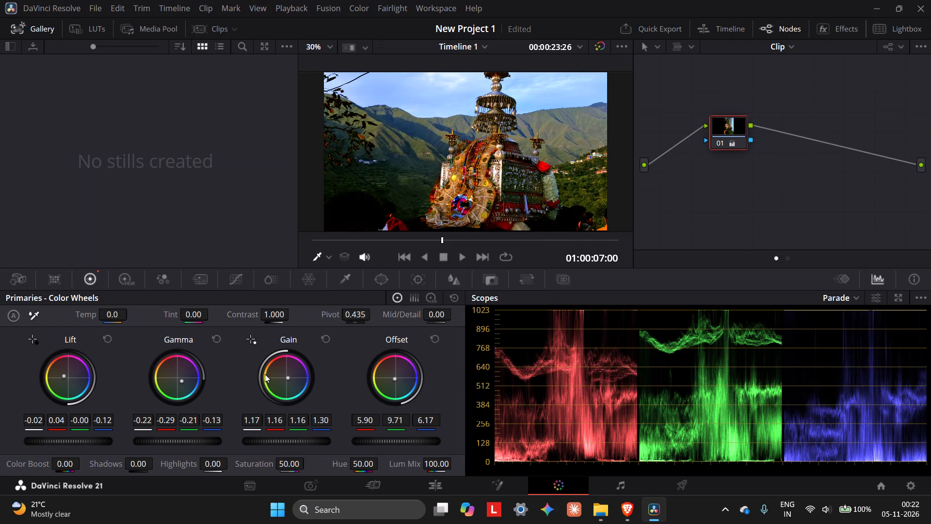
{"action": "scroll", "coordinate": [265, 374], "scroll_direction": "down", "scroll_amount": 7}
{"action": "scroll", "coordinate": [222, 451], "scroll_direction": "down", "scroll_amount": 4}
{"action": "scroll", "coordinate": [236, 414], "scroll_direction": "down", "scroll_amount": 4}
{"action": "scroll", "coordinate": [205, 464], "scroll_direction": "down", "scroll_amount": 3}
Set the clip's Highlights to -41.50 and its Shadows to 41.50 in the primary color wheels.
{"action": "left_click_drag", "start_coordinate": [212, 464], "coordinate": [235, 469]}
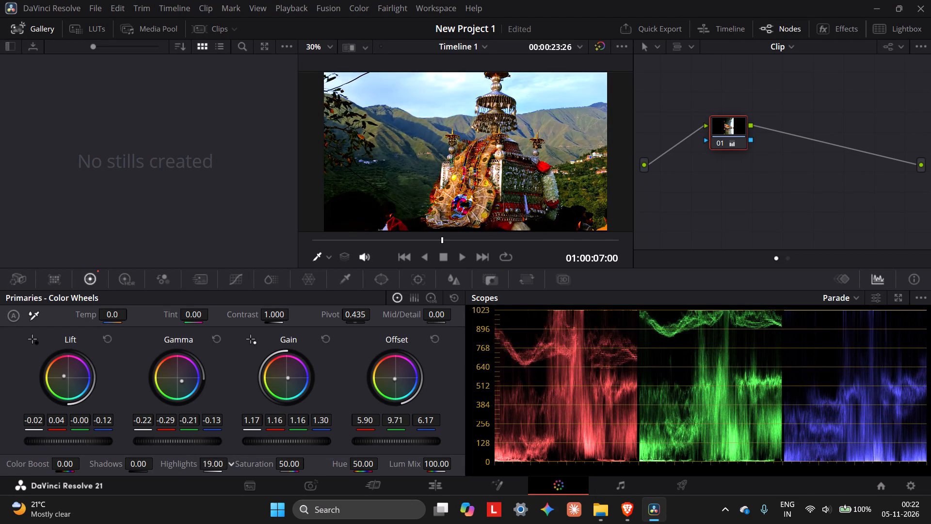
{"action": "left_click_drag", "start_coordinate": [235, 469], "coordinate": [139, 465]}
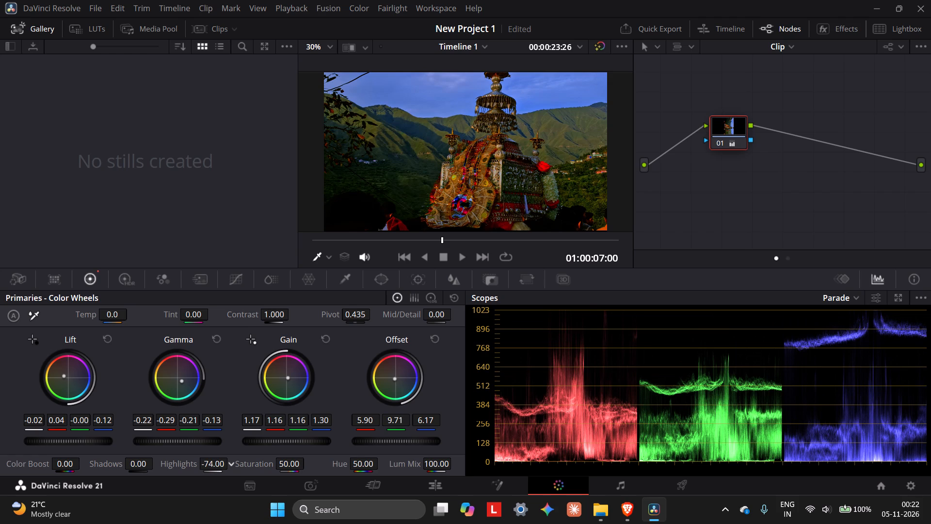
{"action": "left_click_drag", "start_coordinate": [139, 465], "coordinate": [162, 466]}
{"action": "left_click_drag", "start_coordinate": [137, 464], "coordinate": [187, 473]}
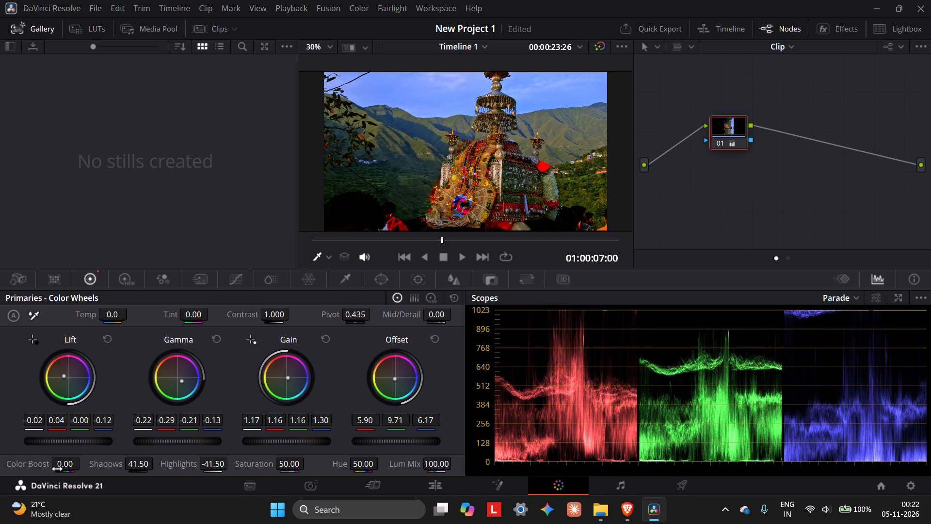
Set the clip's Color Boost to -17.00.
{"action": "left_click_drag", "start_coordinate": [61, 469], "coordinate": [92, 477]}
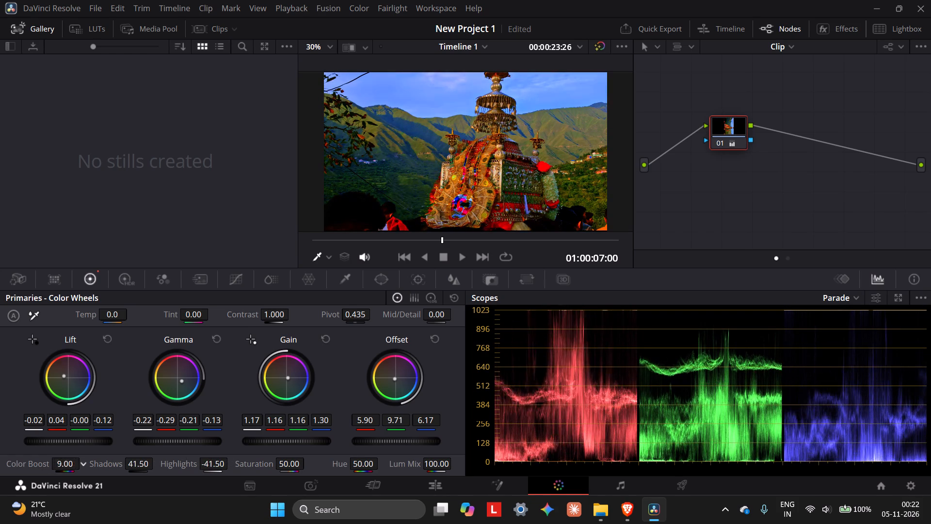
{"action": "left_click_drag", "start_coordinate": [92, 477], "coordinate": [323, 240]}
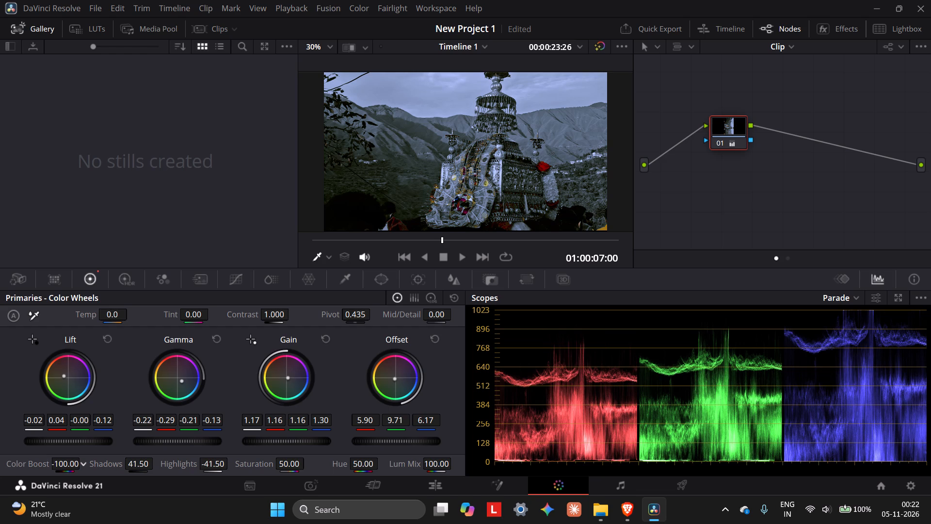
{"action": "left_click_drag", "start_coordinate": [323, 240], "coordinate": [443, 249]}
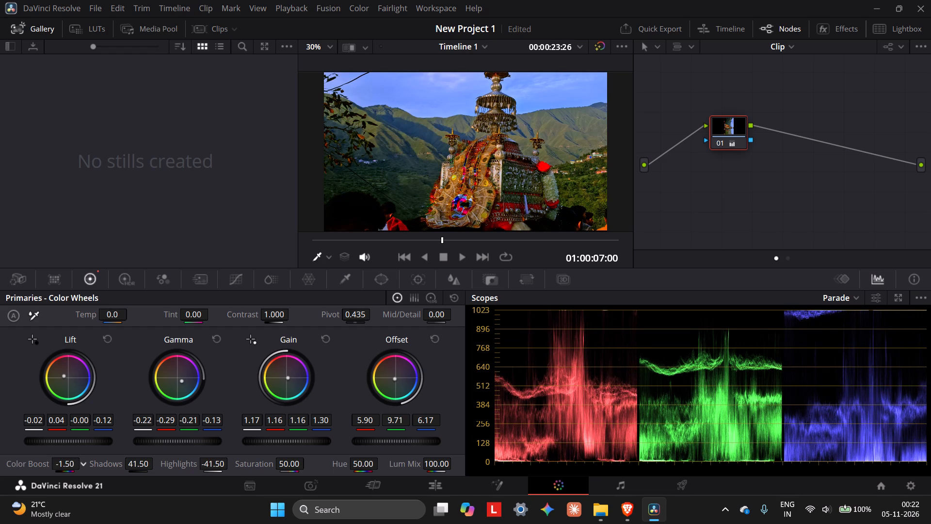
{"action": "left_click_drag", "start_coordinate": [443, 249], "coordinate": [424, 247]}
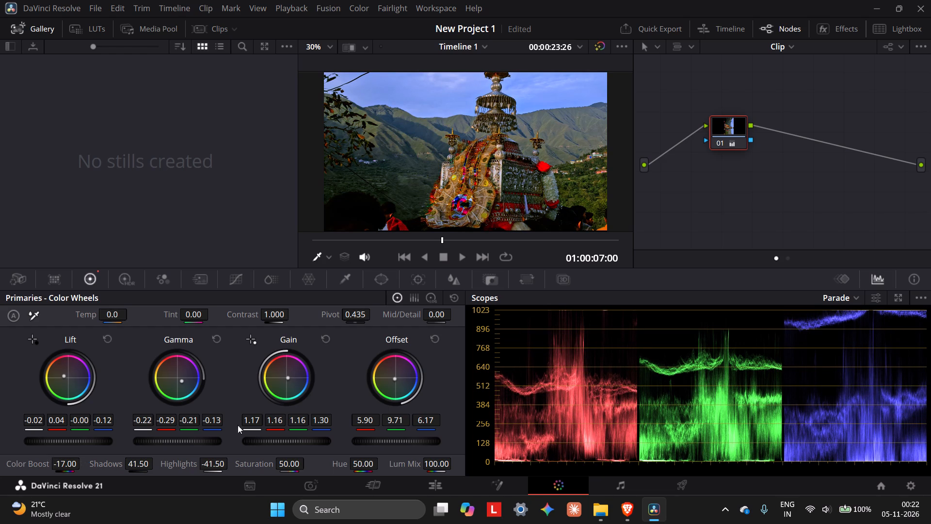
Play the graded clip from its start to review the color, stopping at about 01:00:05:08.
{"action": "left_click", "coordinate": [447, 259]}
{"action": "left_click", "coordinate": [460, 259]}
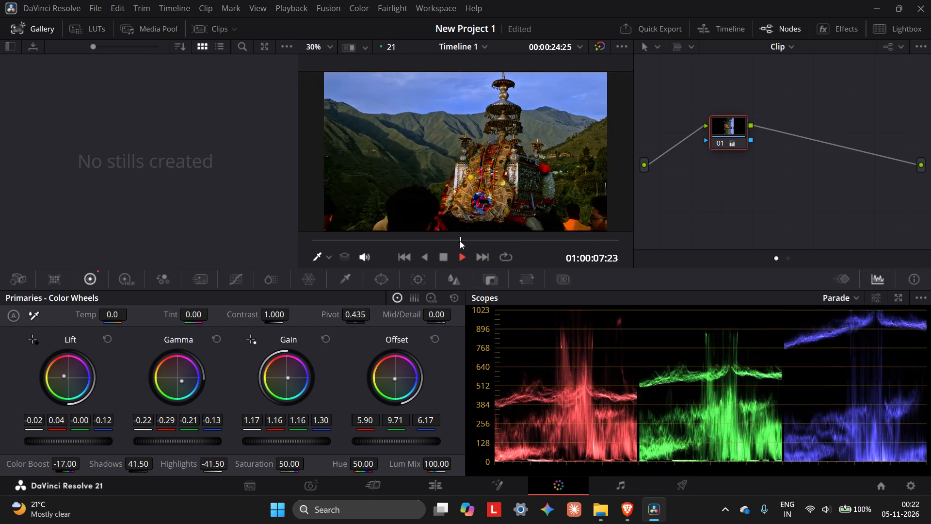
{"action": "left_click_drag", "start_coordinate": [460, 241], "coordinate": [224, 255]}
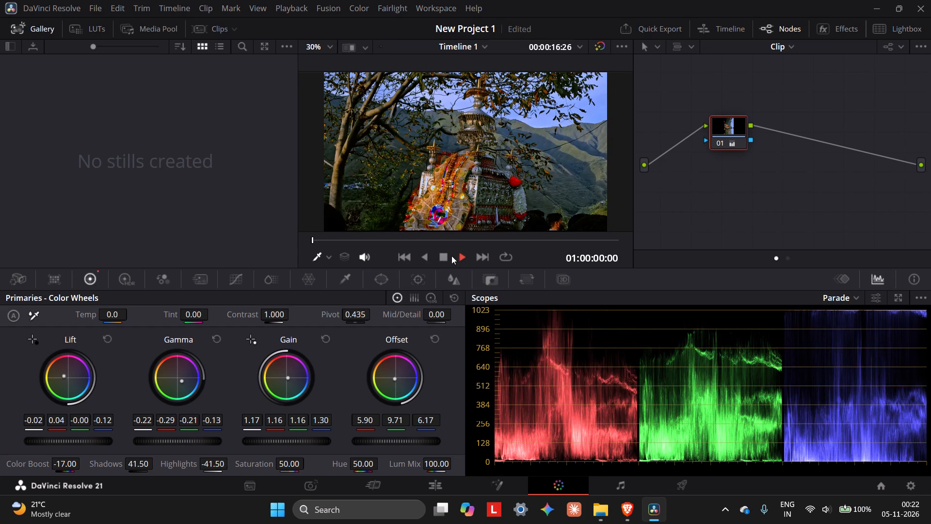
{"action": "left_click", "coordinate": [453, 257]}
{"action": "left_click", "coordinate": [445, 260]}
{"action": "left_click", "coordinate": [457, 259]}
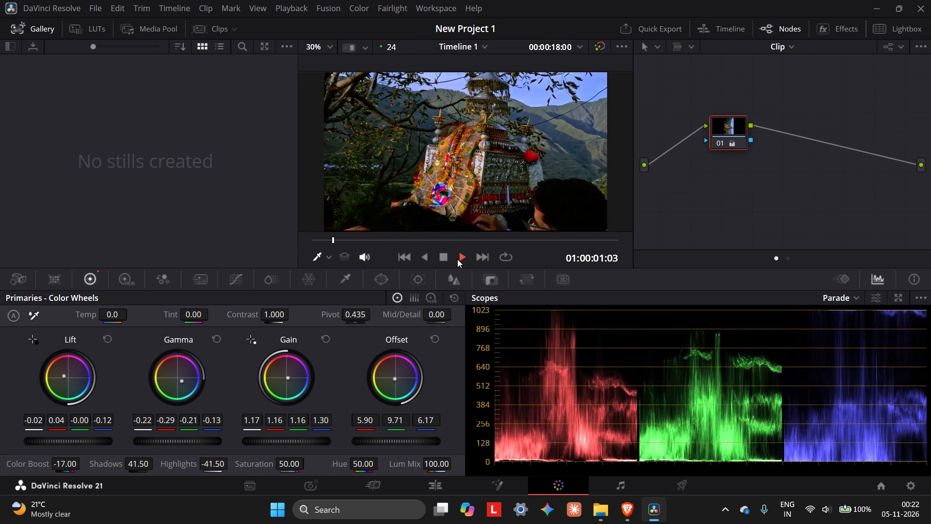
{"action": "left_click", "coordinate": [457, 259]}
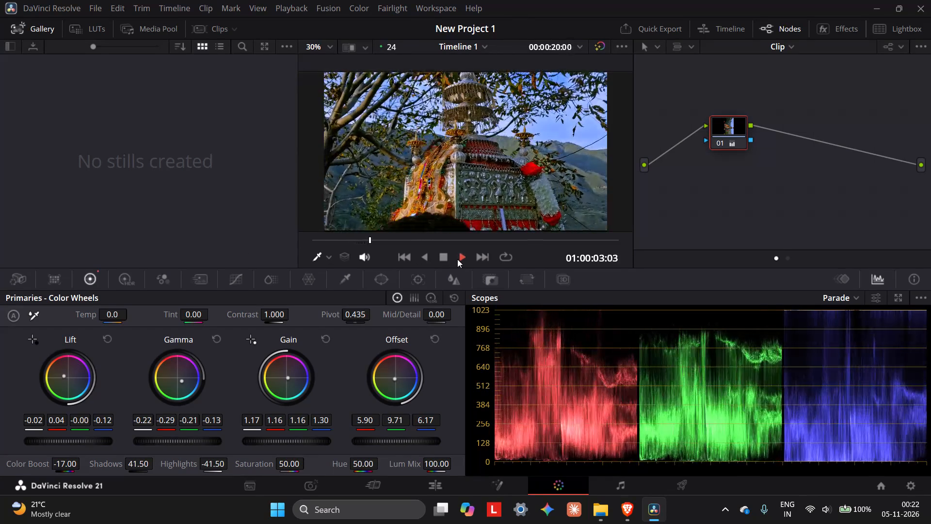
{"action": "left_click", "coordinate": [463, 258]}
{"action": "left_click", "coordinate": [453, 258]}
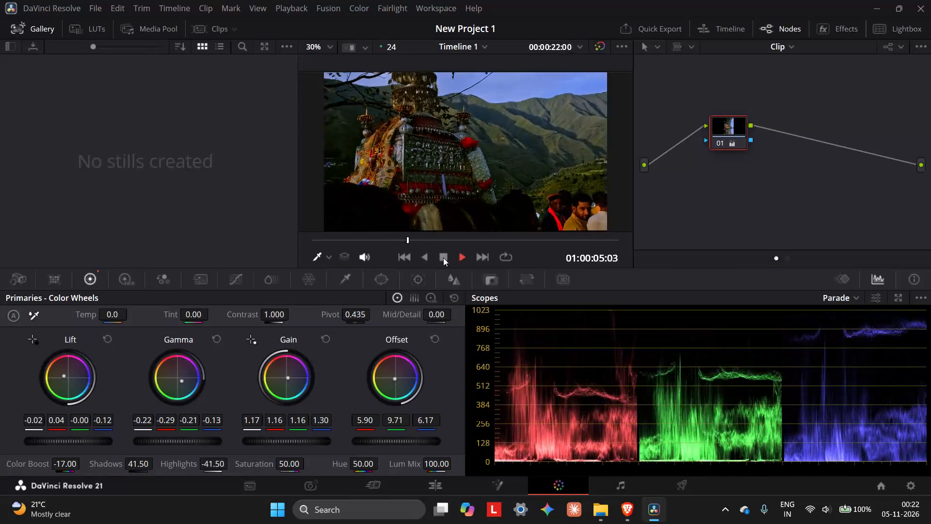
{"action": "left_click", "coordinate": [443, 258]}
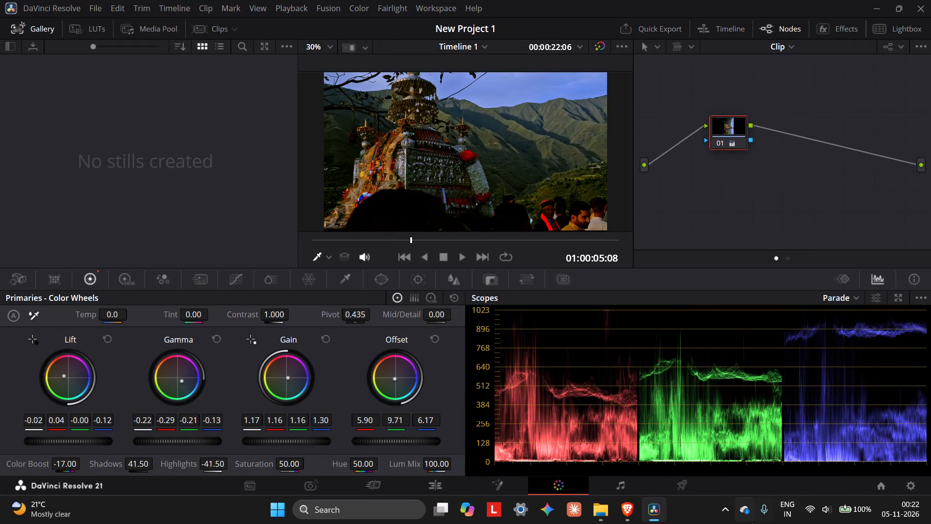
Switch to Brave, open the suggested YouTube video "DaVinci Resolve Shuru Karne Se Pehle Ye Zaroor Dekho" and like it.
{"action": "left_click", "coordinate": [635, 516]}
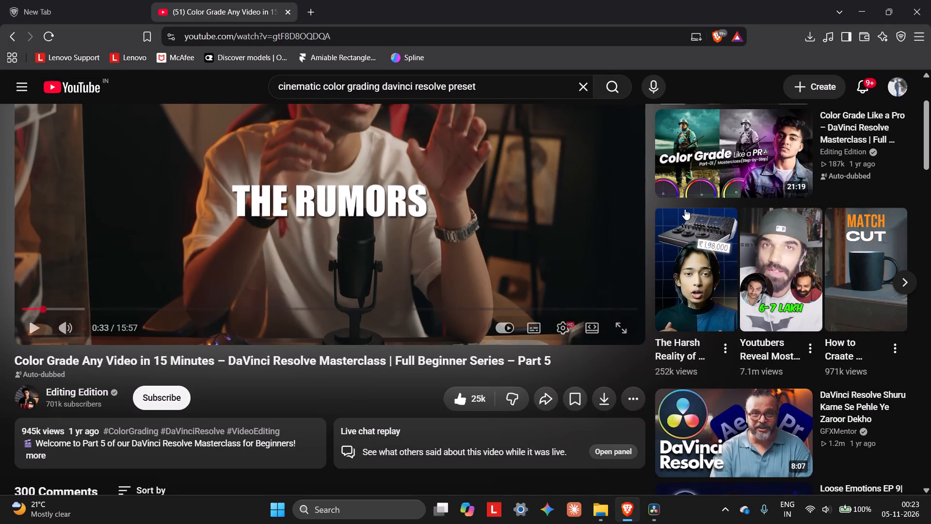
{"action": "left_click", "coordinate": [776, 425]}
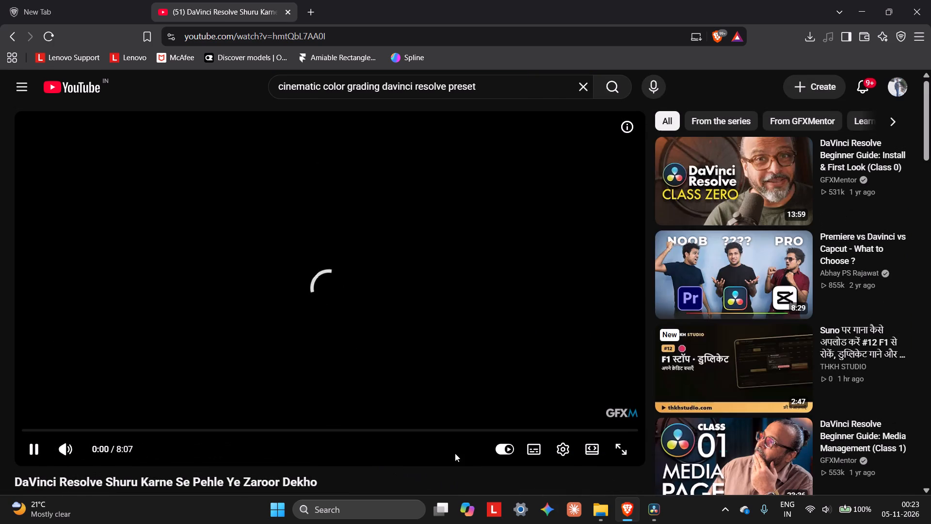
{"action": "scroll", "coordinate": [245, 367], "scroll_direction": "down", "scroll_amount": 2}
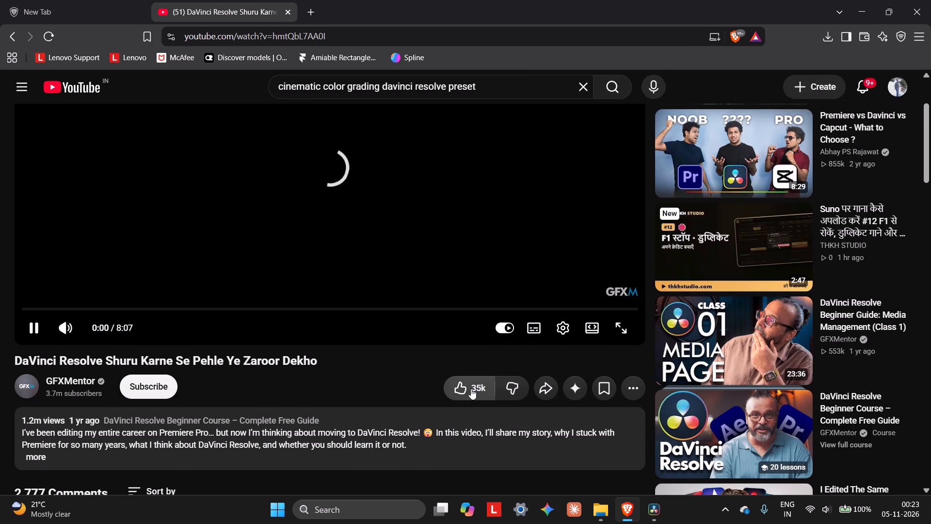
{"action": "left_click", "coordinate": [471, 389]}
Look through the video's comments and watch its opening, pausing at 0:52.
{"action": "scroll", "coordinate": [225, 366], "scroll_direction": "down", "scroll_amount": 5}
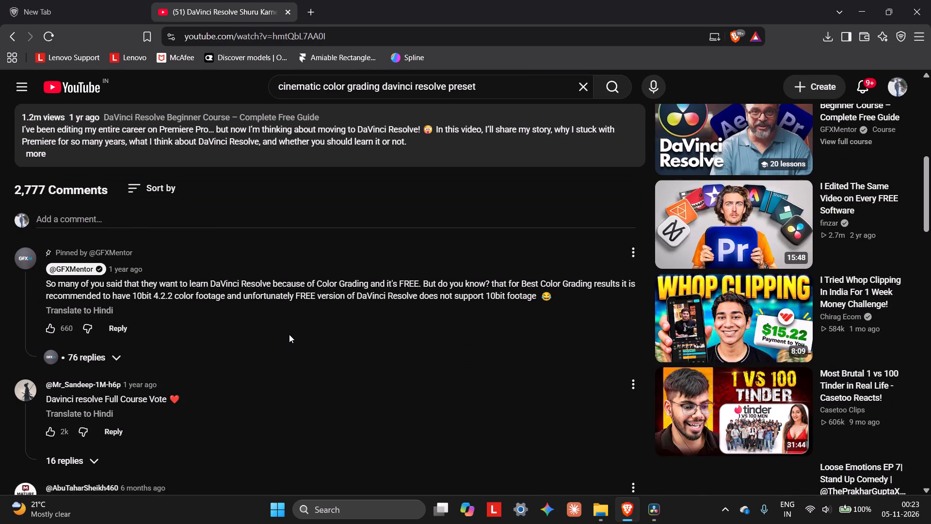
{"action": "scroll", "coordinate": [284, 334], "scroll_direction": "down", "scroll_amount": 3}
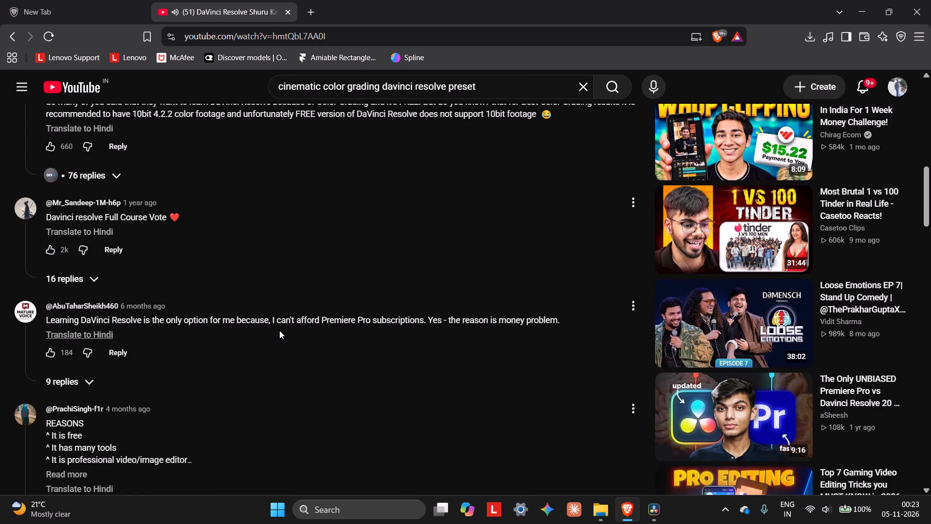
{"action": "scroll", "coordinate": [279, 330], "scroll_direction": "up", "scroll_amount": 15}
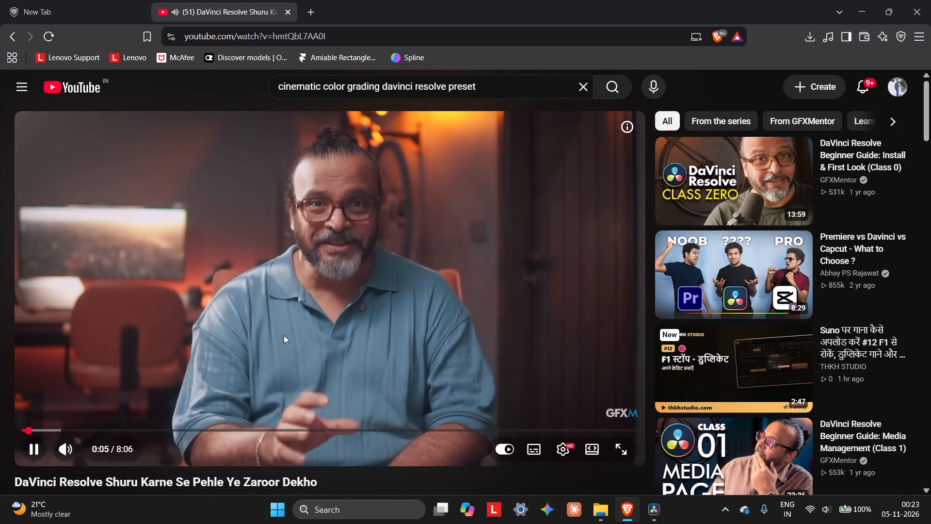
{"action": "scroll", "coordinate": [280, 334], "scroll_direction": "down", "scroll_amount": 6}
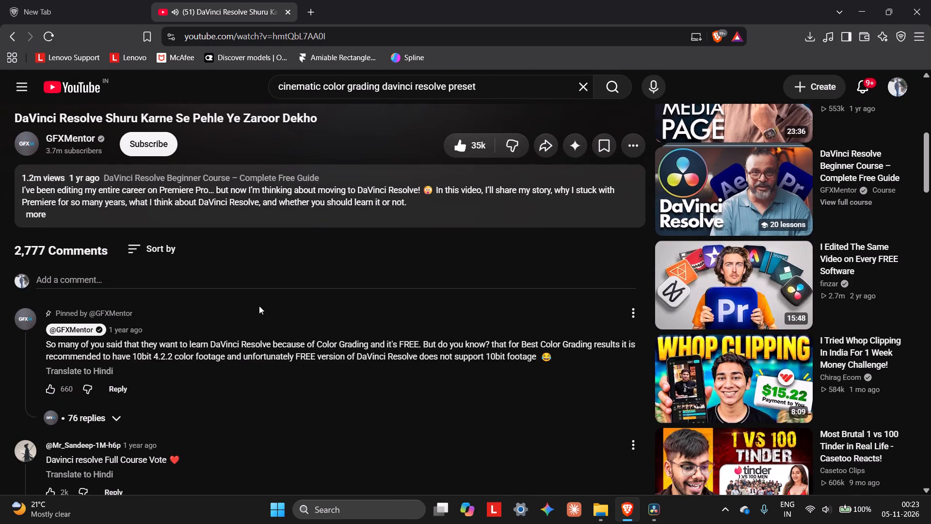
{"action": "scroll", "coordinate": [259, 305], "scroll_direction": "up", "scroll_amount": 8}
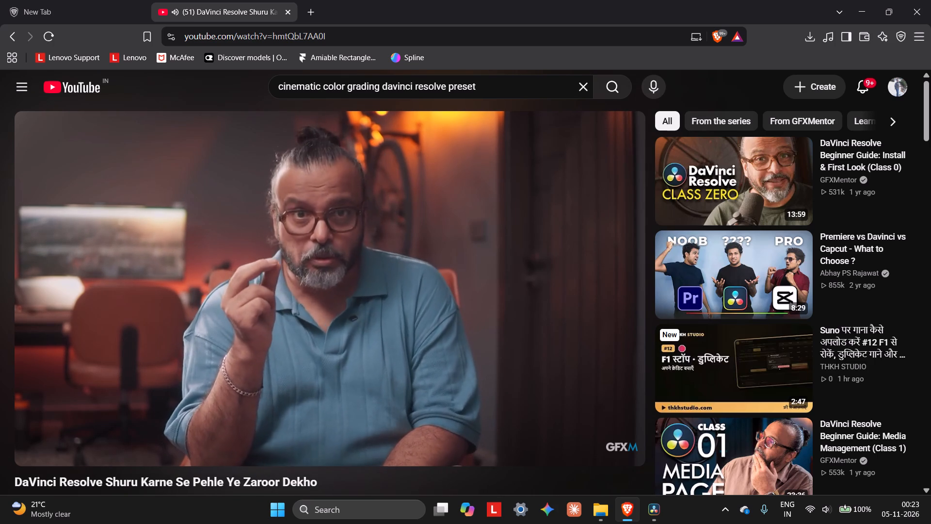
{"action": "key", "text": "space"}
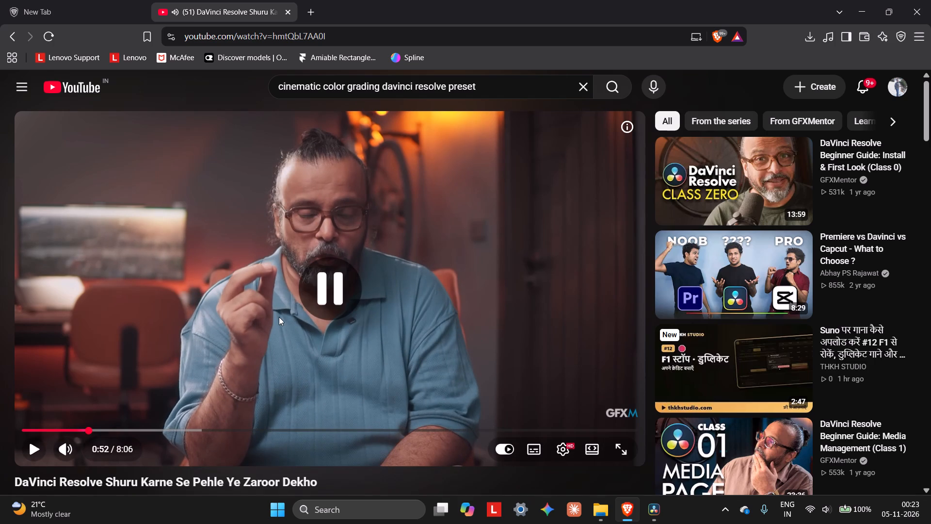
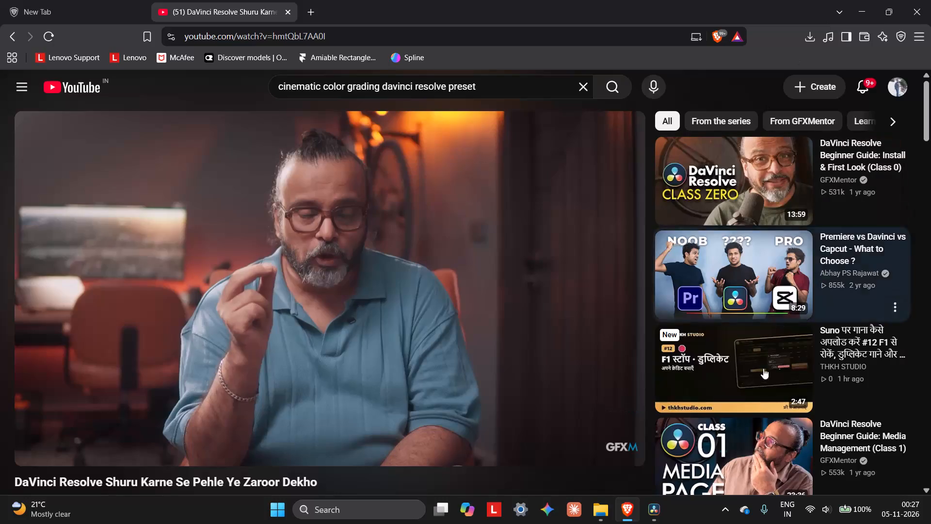
Switch to DaVinci Resolve and close it.
{"action": "left_click", "coordinate": [656, 514]}
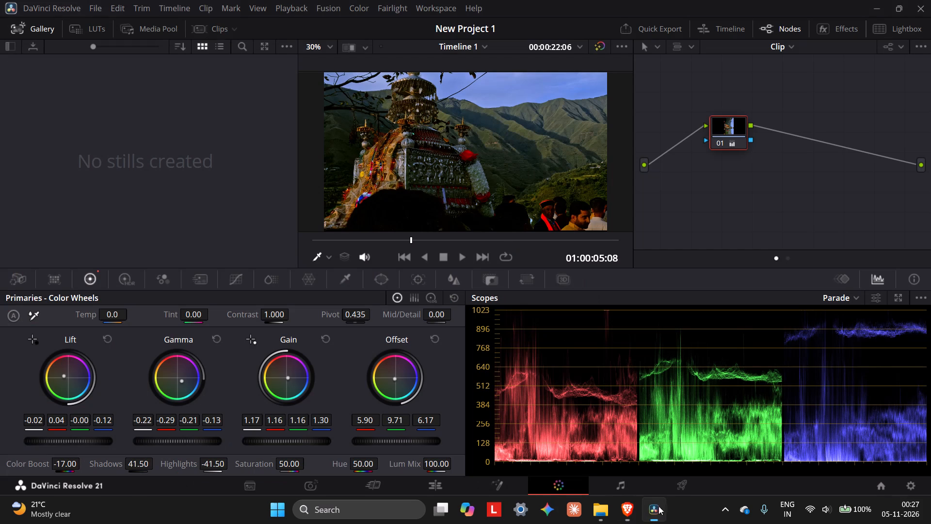
{"action": "left_click", "coordinate": [930, 0]}
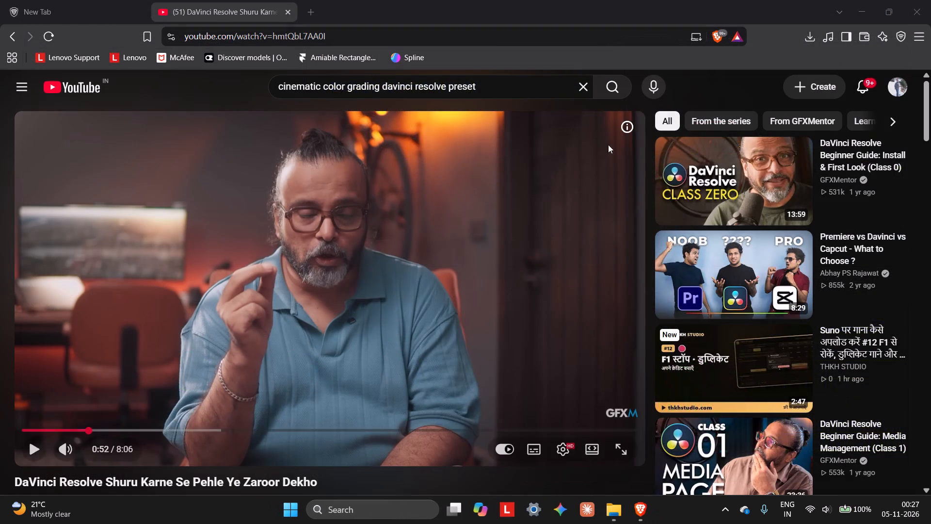
Open Task Manager to check which apps are still running.
{"action": "right_click", "coordinate": [666, 519]}
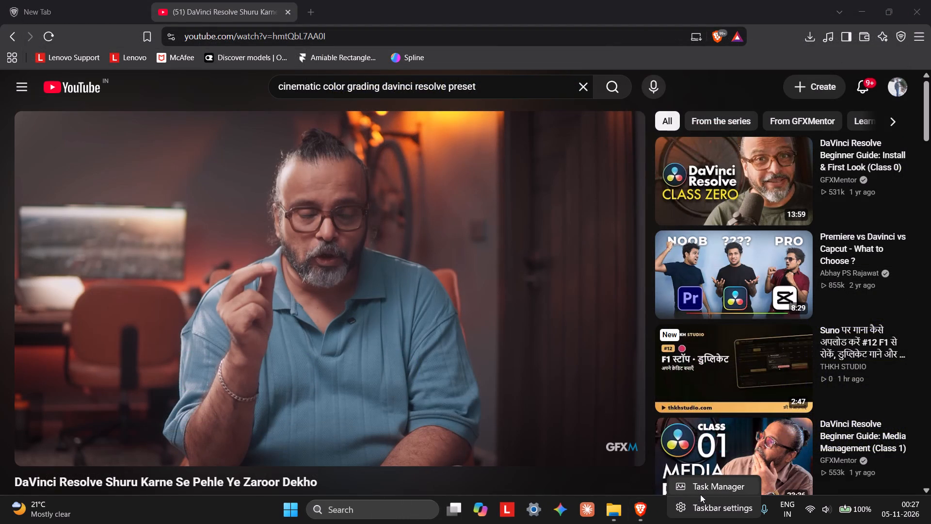
{"action": "left_click", "coordinate": [706, 487]}
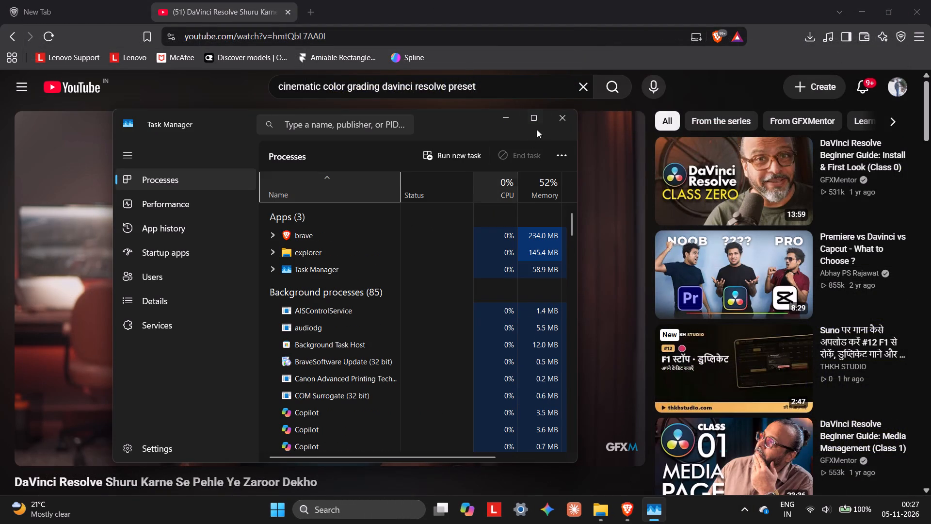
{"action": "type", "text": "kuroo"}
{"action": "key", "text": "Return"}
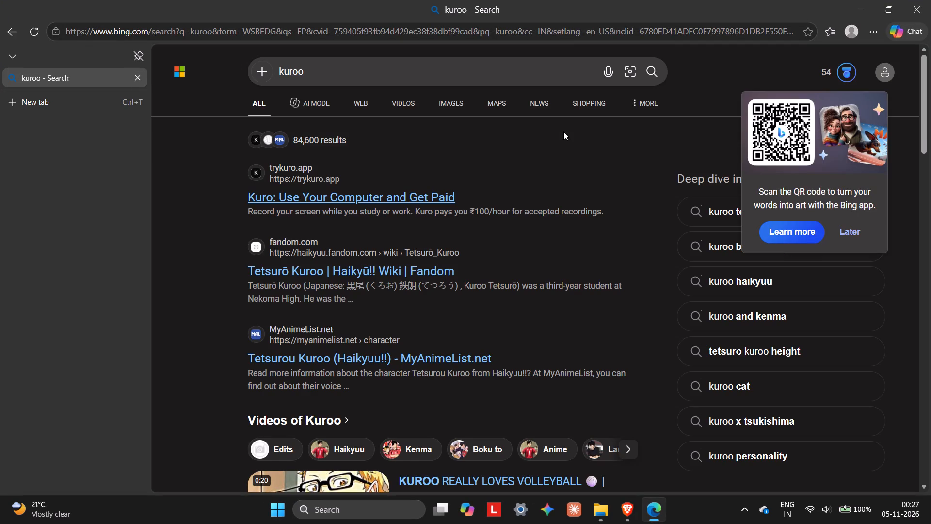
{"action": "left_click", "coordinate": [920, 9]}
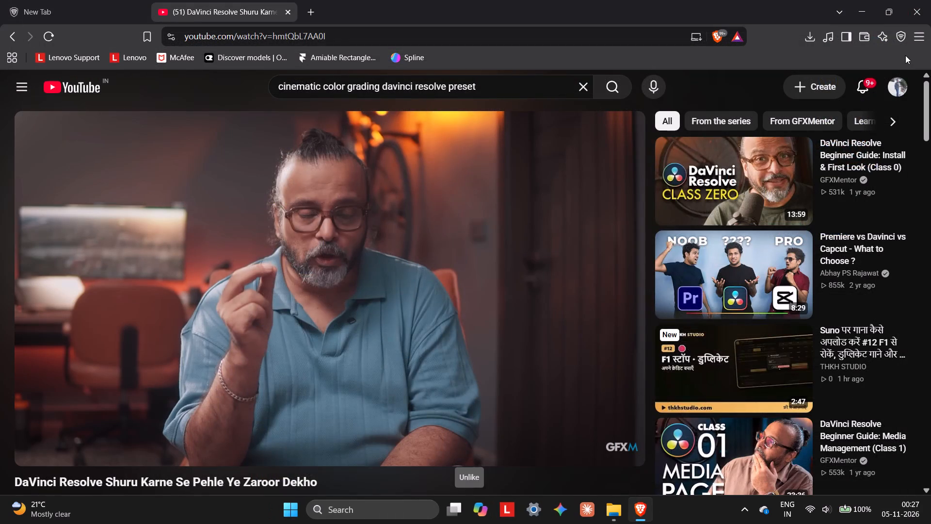
Search Windows for "ku" and open the top match.
{"action": "type", "text": "ku"}
{"action": "key", "text": "Return"}
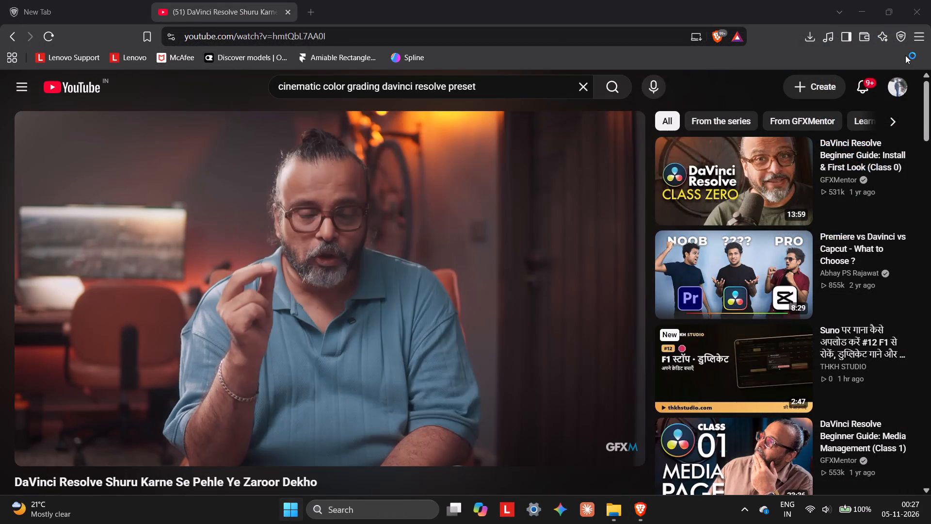